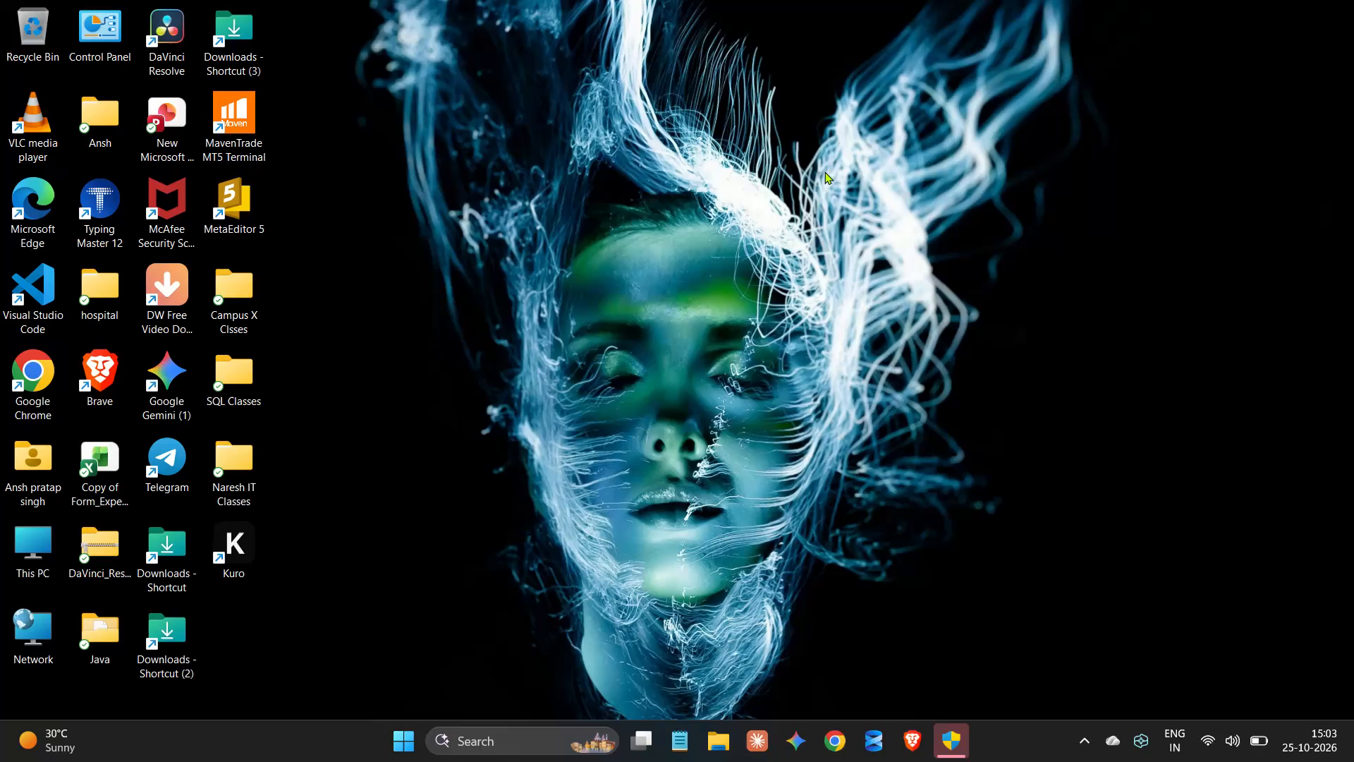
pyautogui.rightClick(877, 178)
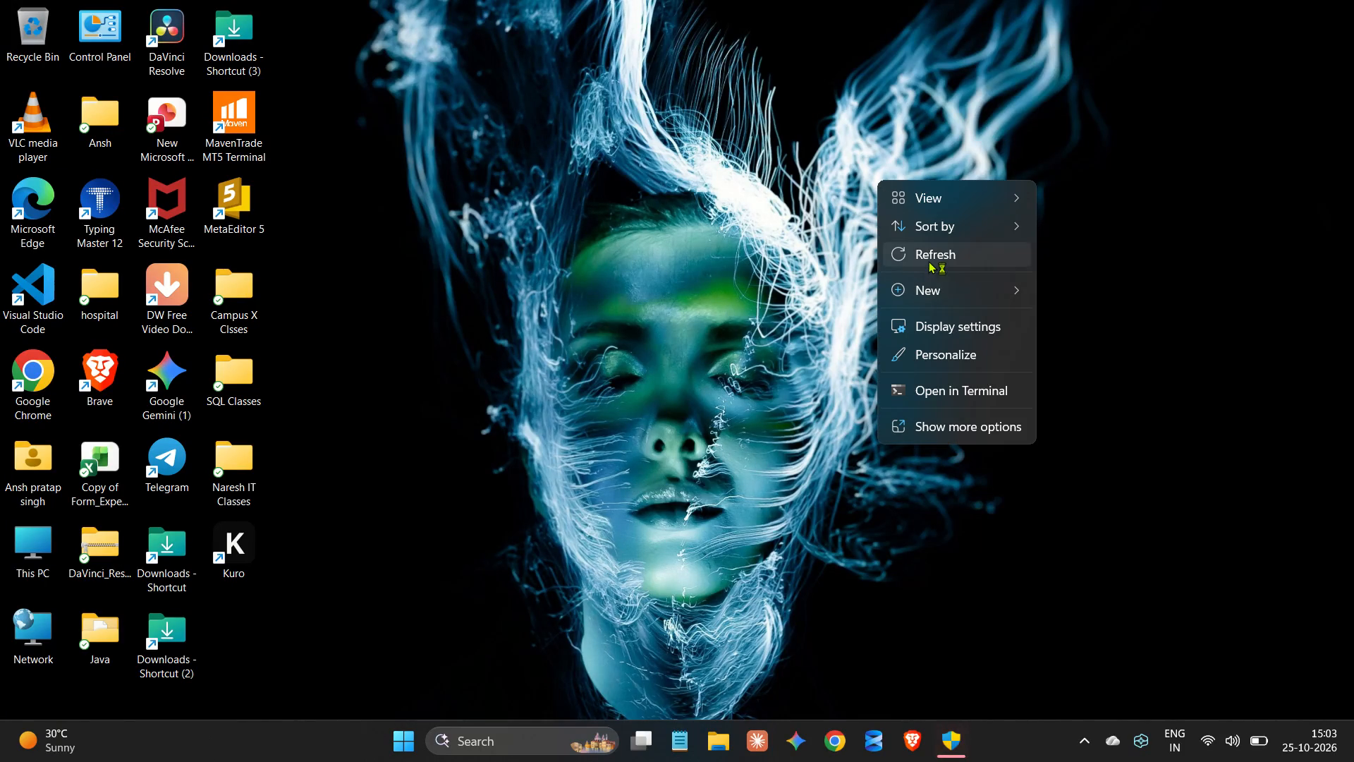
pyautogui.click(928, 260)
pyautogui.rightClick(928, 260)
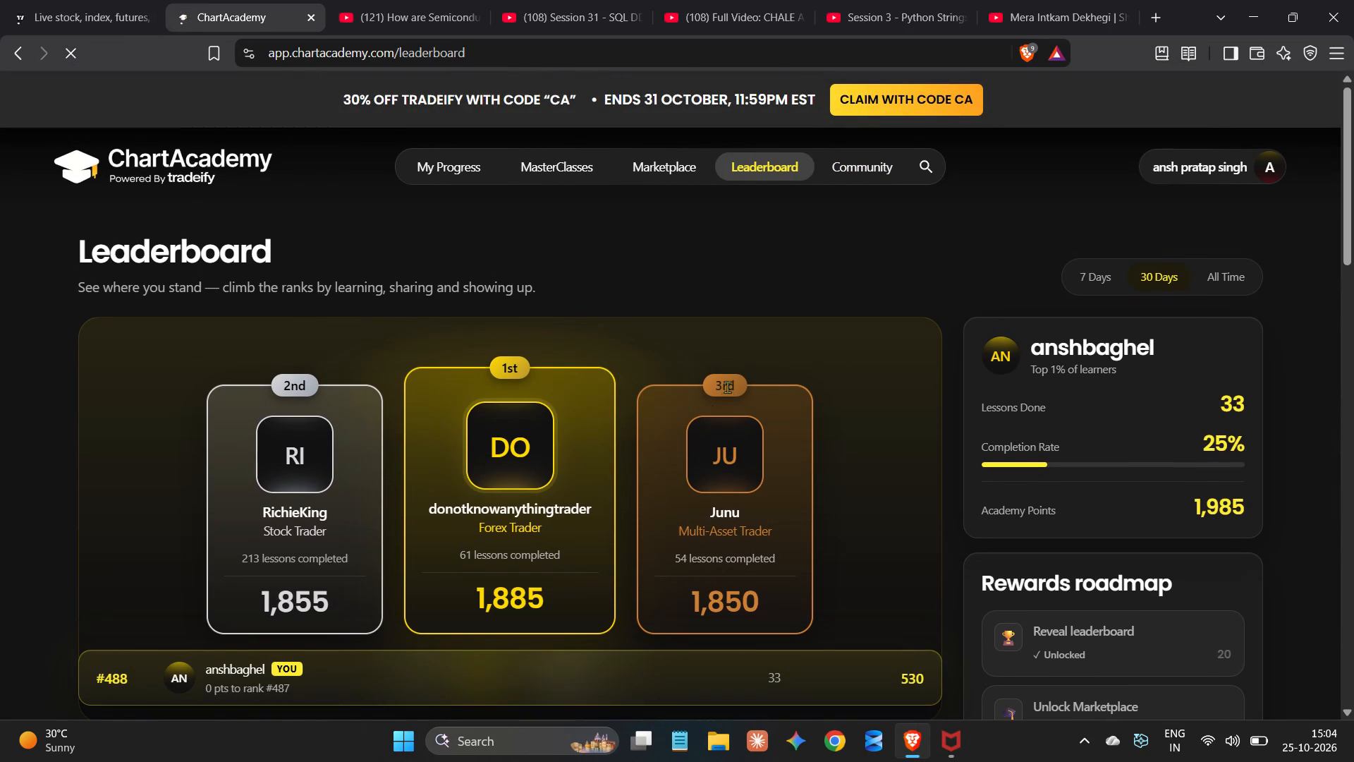
pyautogui.click(88, 0)
pyautogui.click(88, 0)
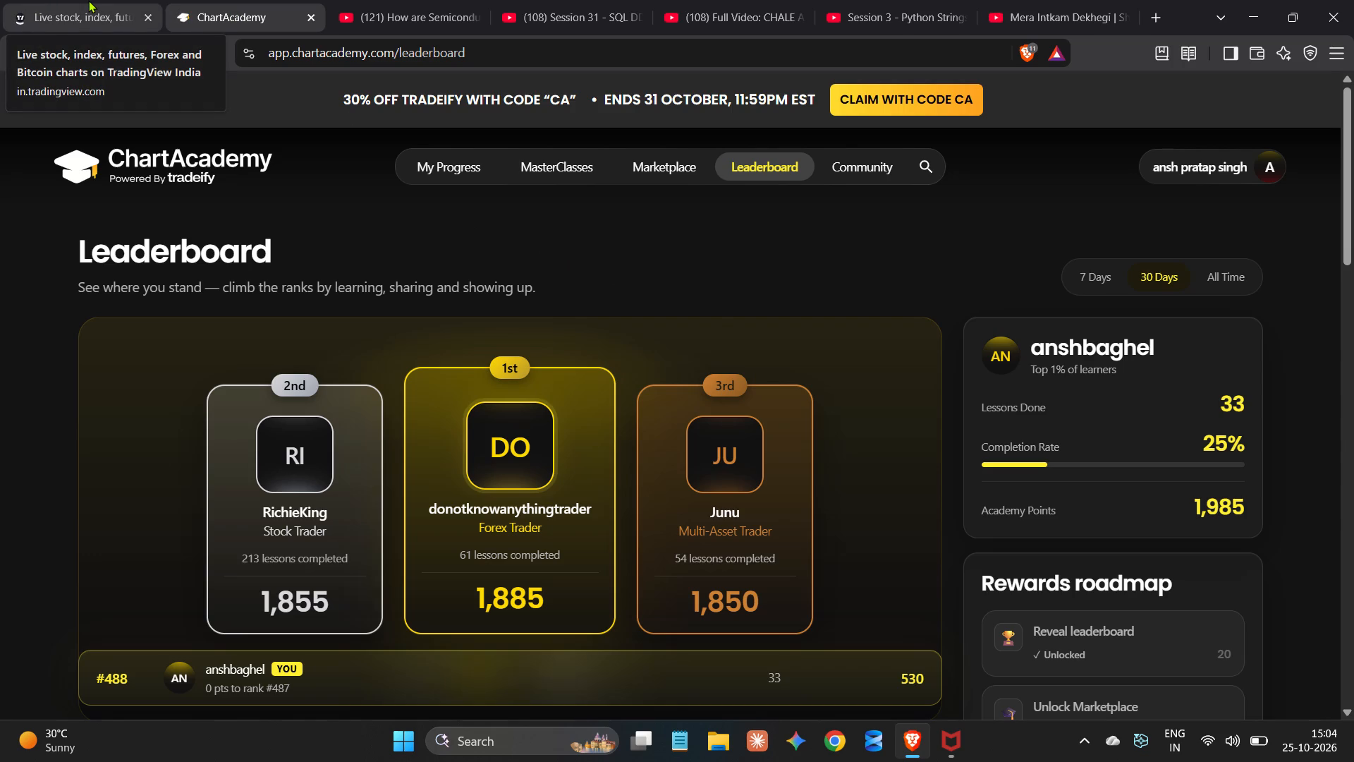
pyautogui.click(266, 0)
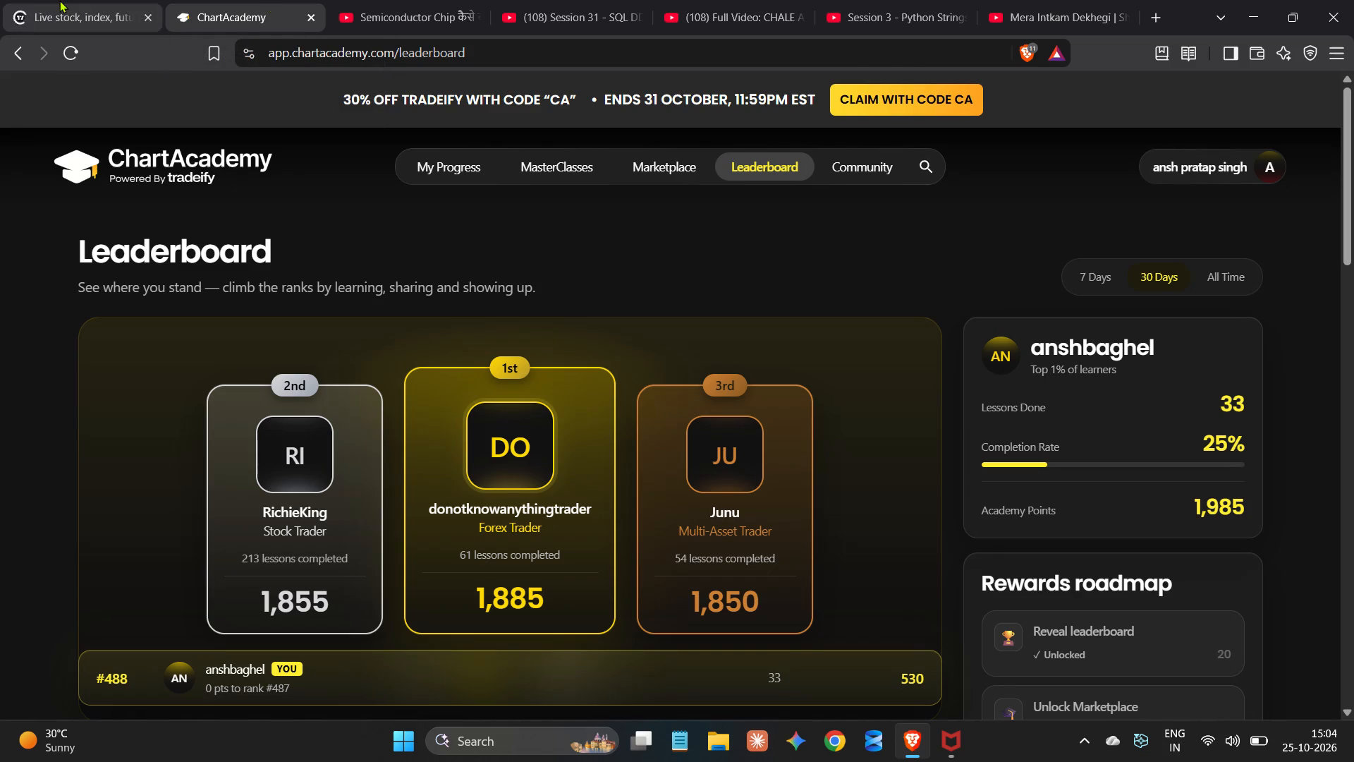
pyautogui.click(59, 0)
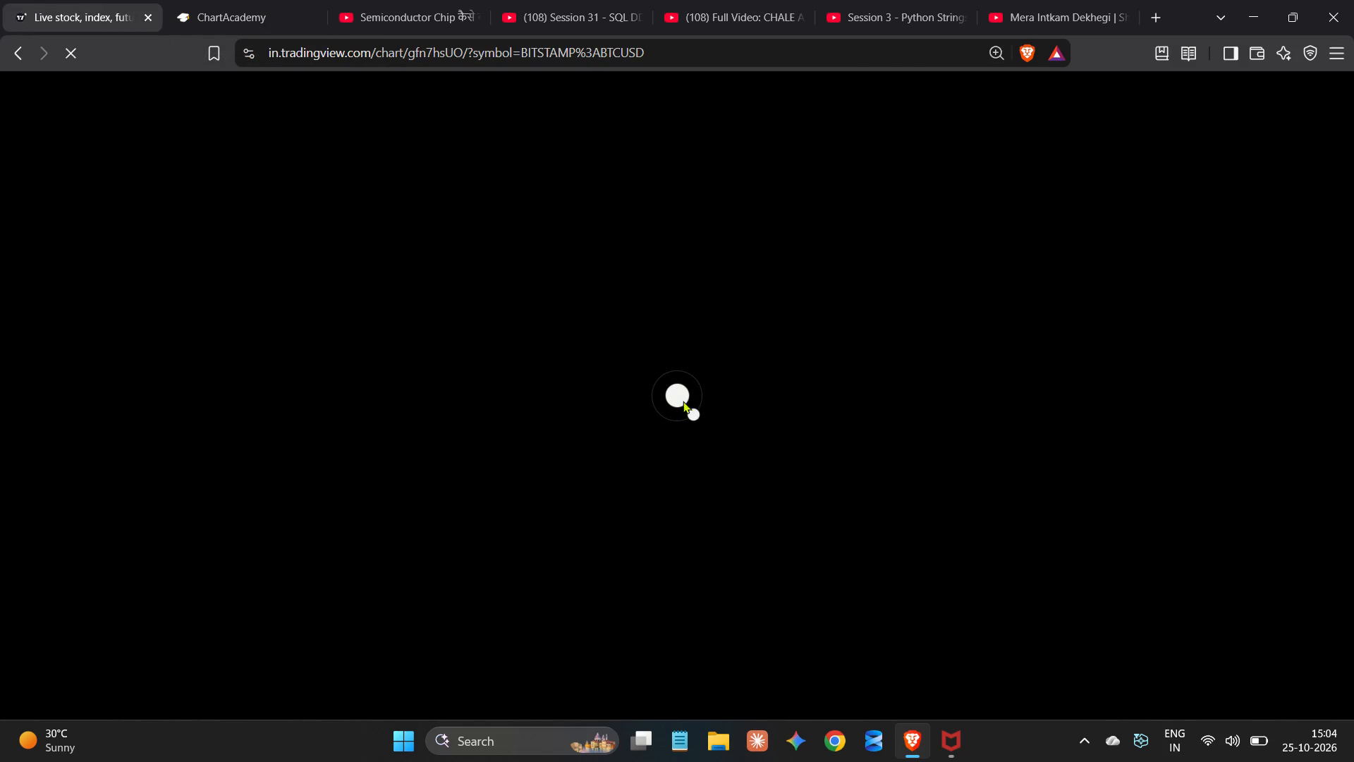
pyautogui.click(216, 0)
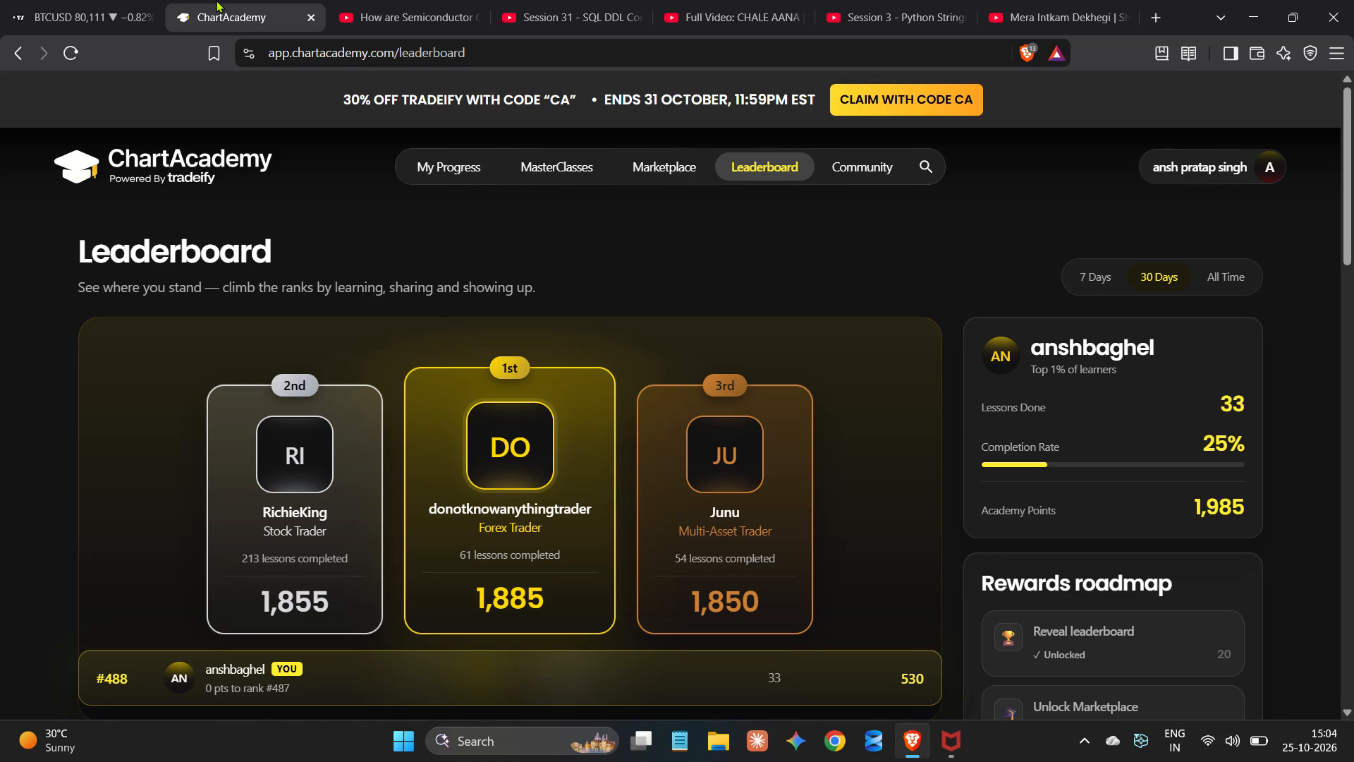
pyautogui.click(62, 0)
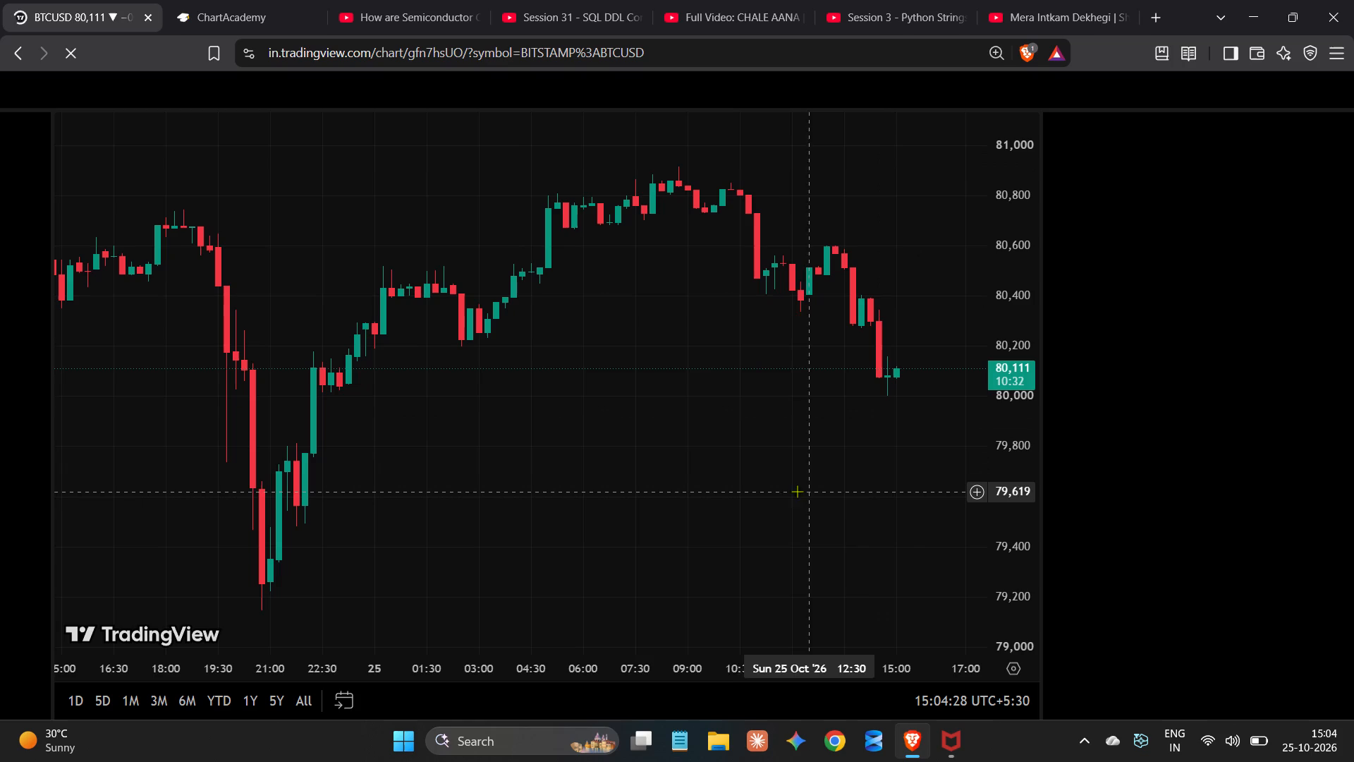
pyautogui.hscroll(-2, 788, 489)
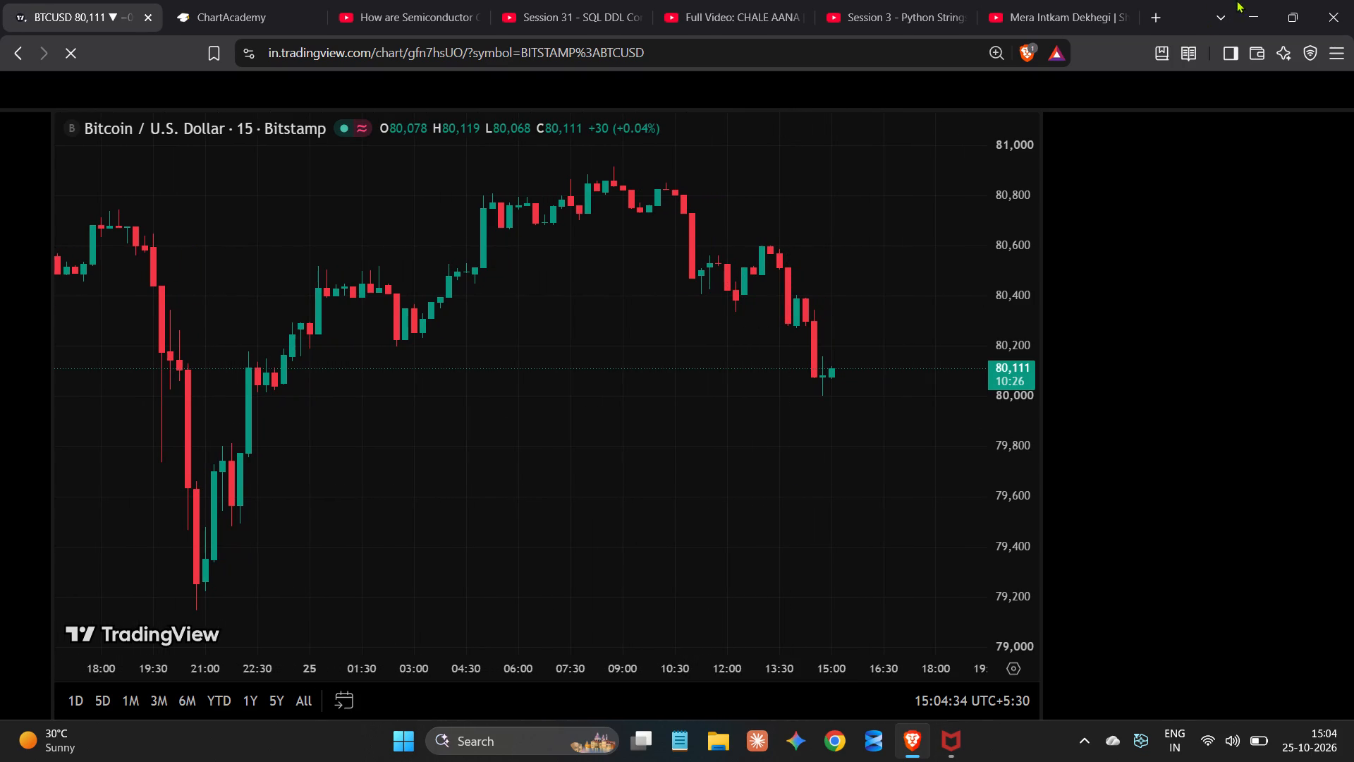
# Minimise the browser and close the McAfee Security Scan Plus window.
pyautogui.click(1255, 0)
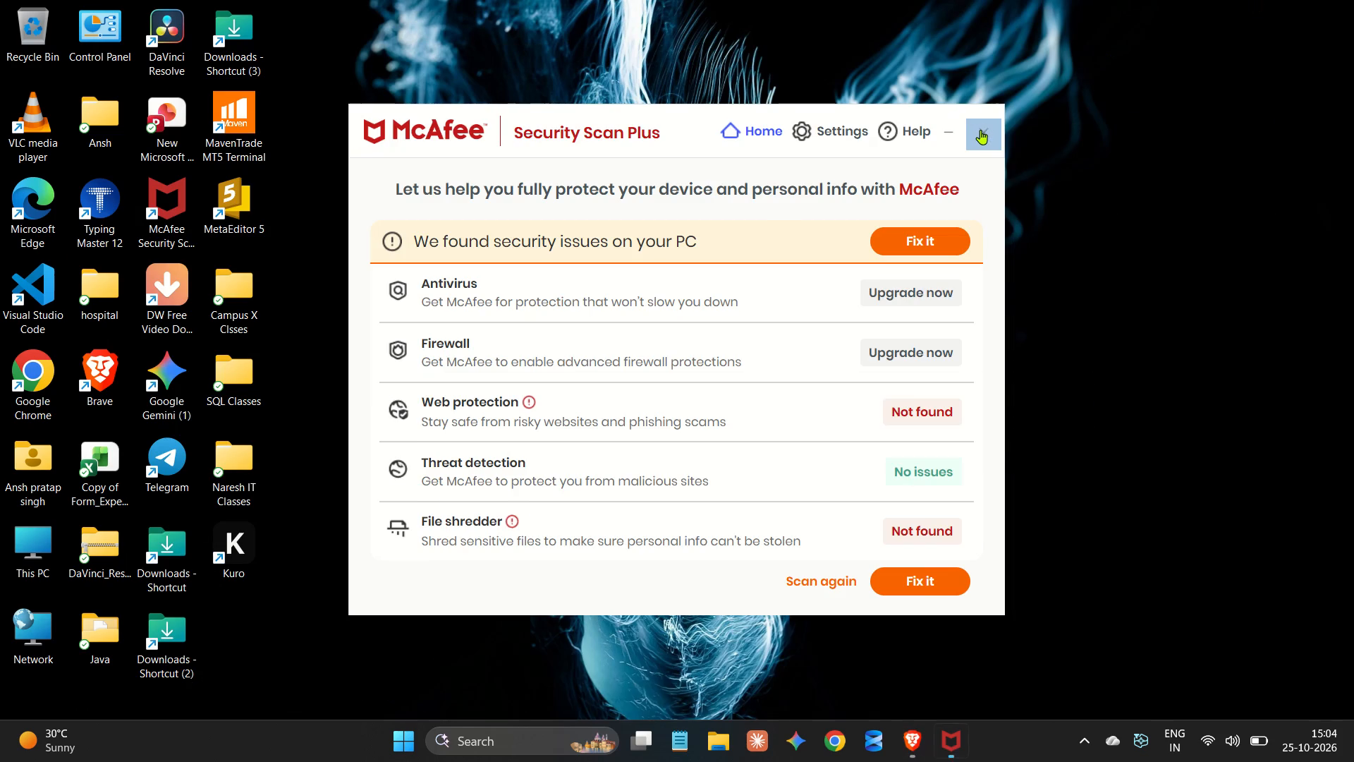
pyautogui.click(980, 130)
# Launch the MavenTrade MT5 Terminal from the desktop.
pyautogui.doubleClick(209, 123)
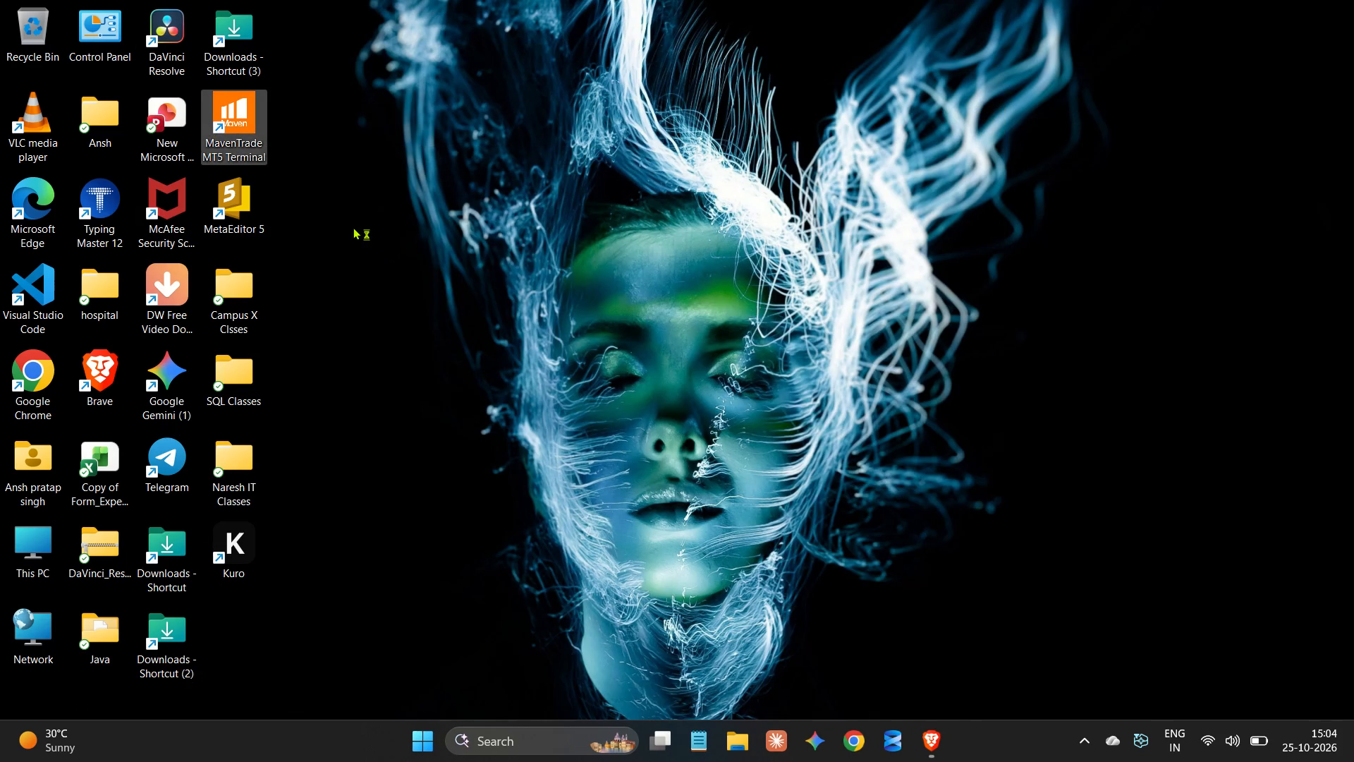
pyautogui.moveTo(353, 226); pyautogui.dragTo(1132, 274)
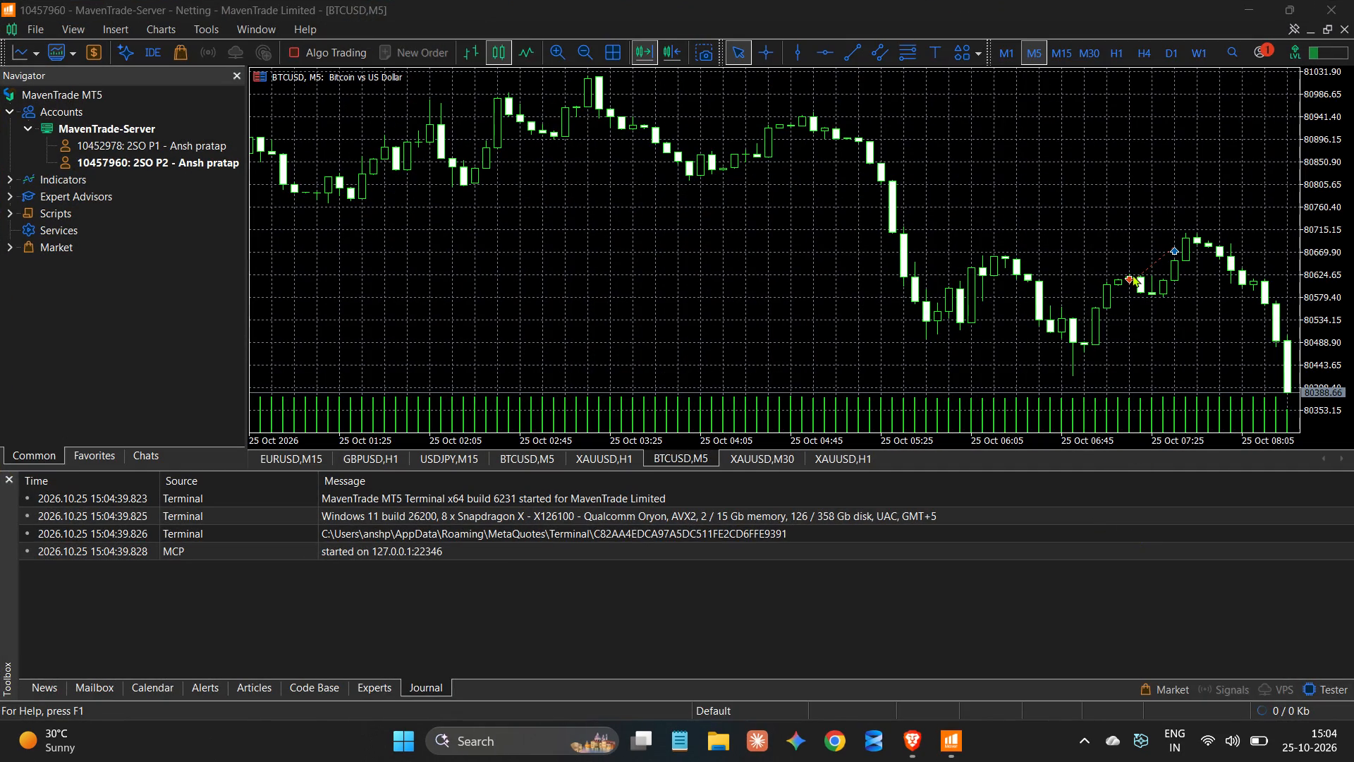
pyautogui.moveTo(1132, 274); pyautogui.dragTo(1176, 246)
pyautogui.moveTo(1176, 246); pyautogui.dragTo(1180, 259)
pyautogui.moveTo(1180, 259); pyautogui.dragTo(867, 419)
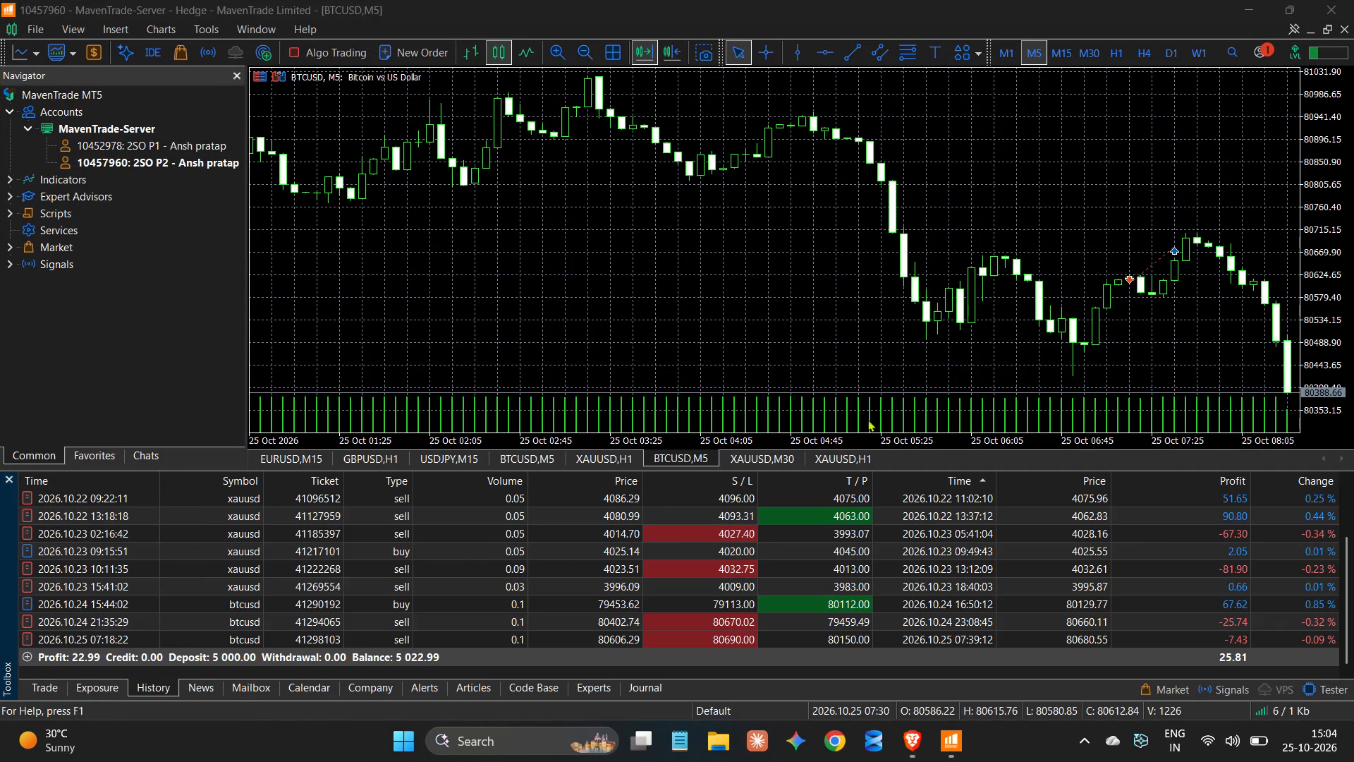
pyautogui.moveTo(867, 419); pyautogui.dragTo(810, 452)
# Review the account's open trades and its history of closed trades in the MT5 terminal.
pyautogui.scroll(-2, 810, 452)
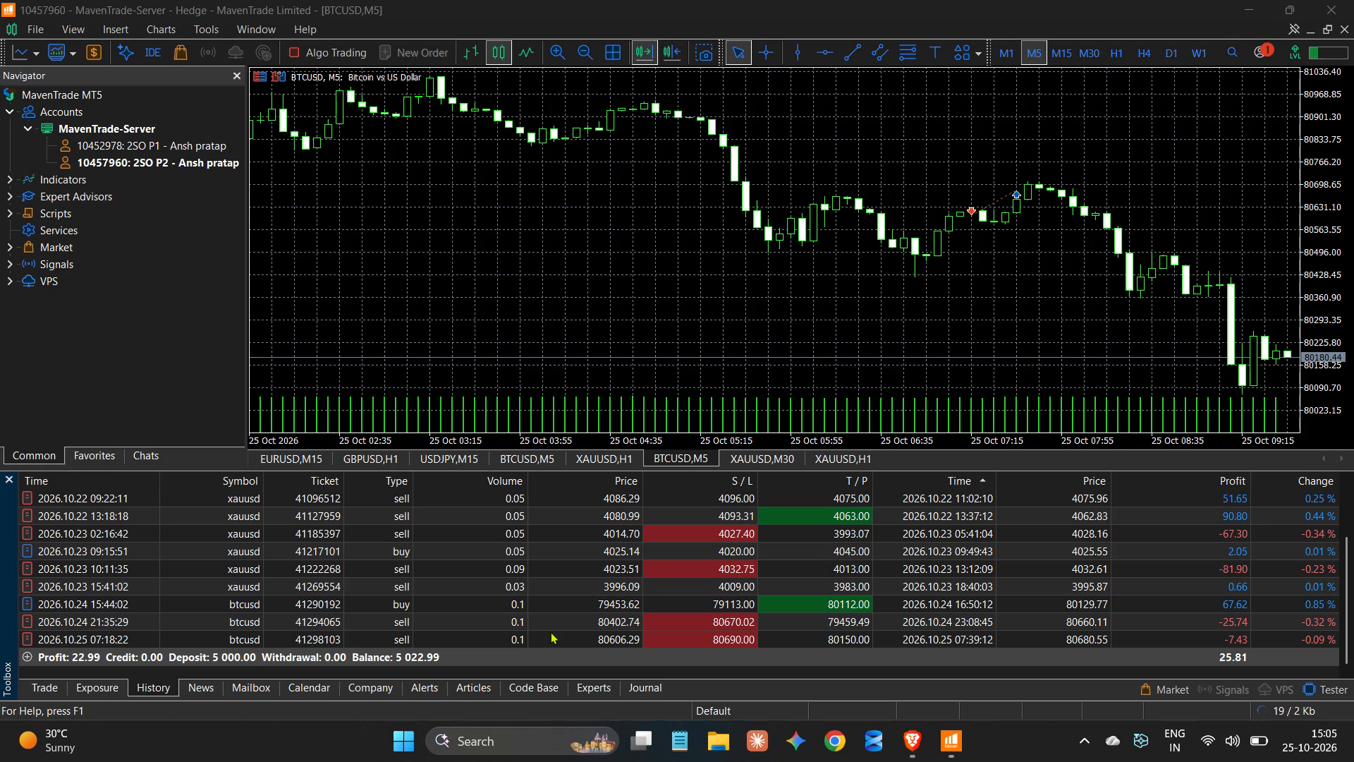
pyautogui.click(25, 690)
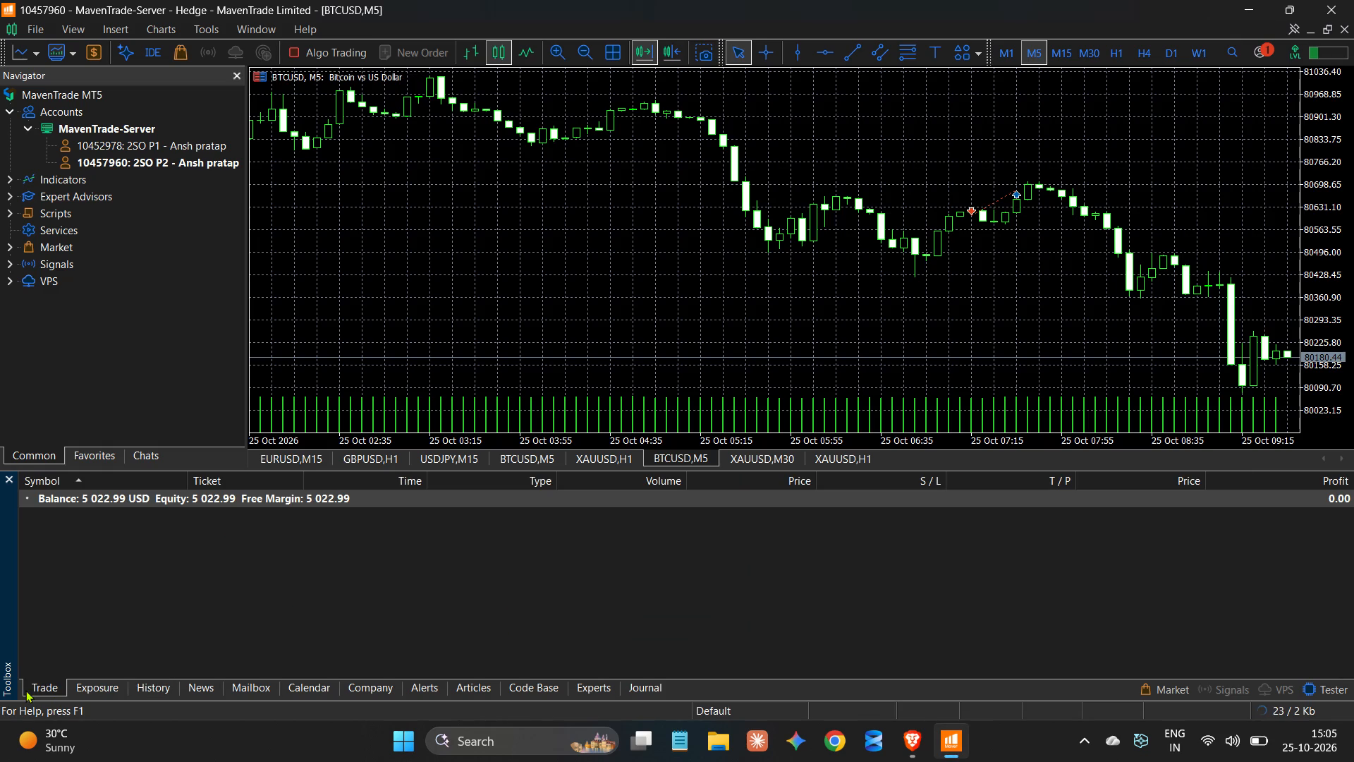
pyautogui.click(165, 689)
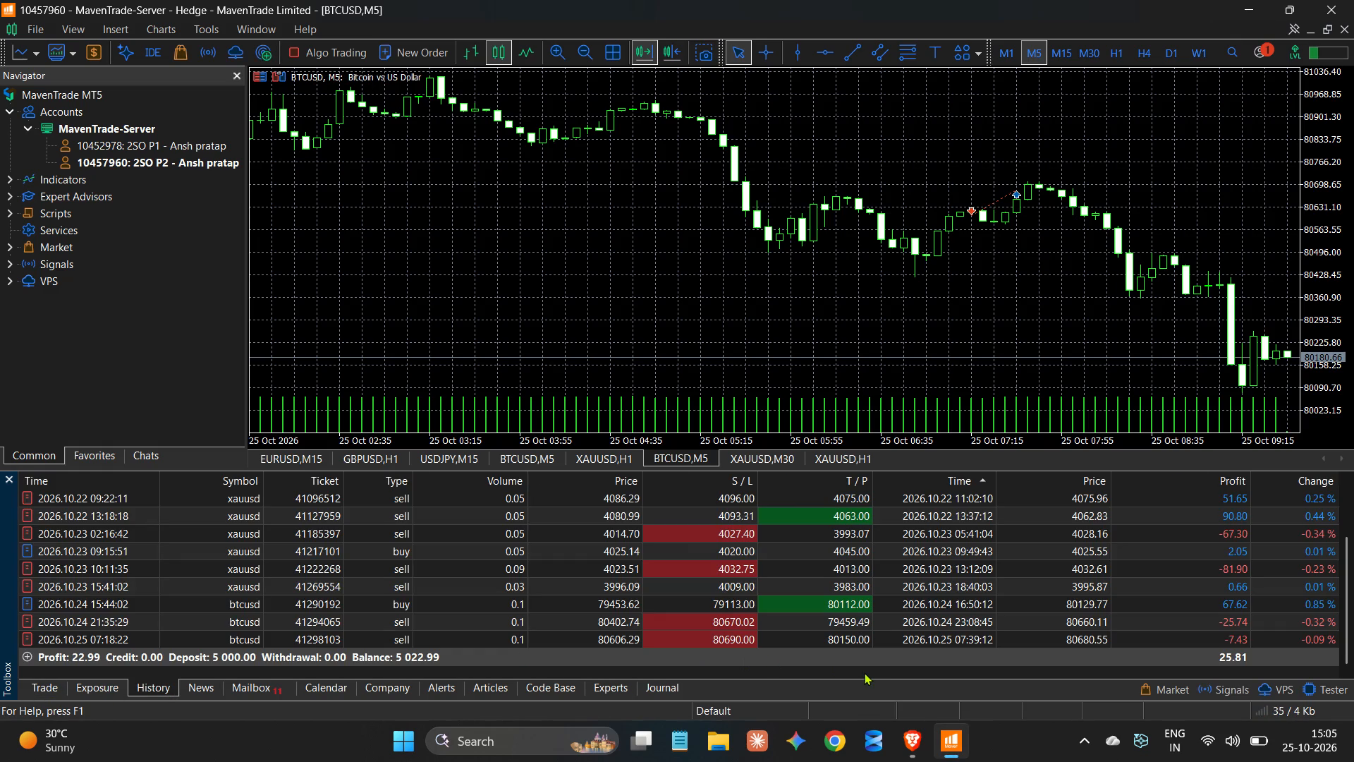
pyautogui.scroll(-1, 864, 672)
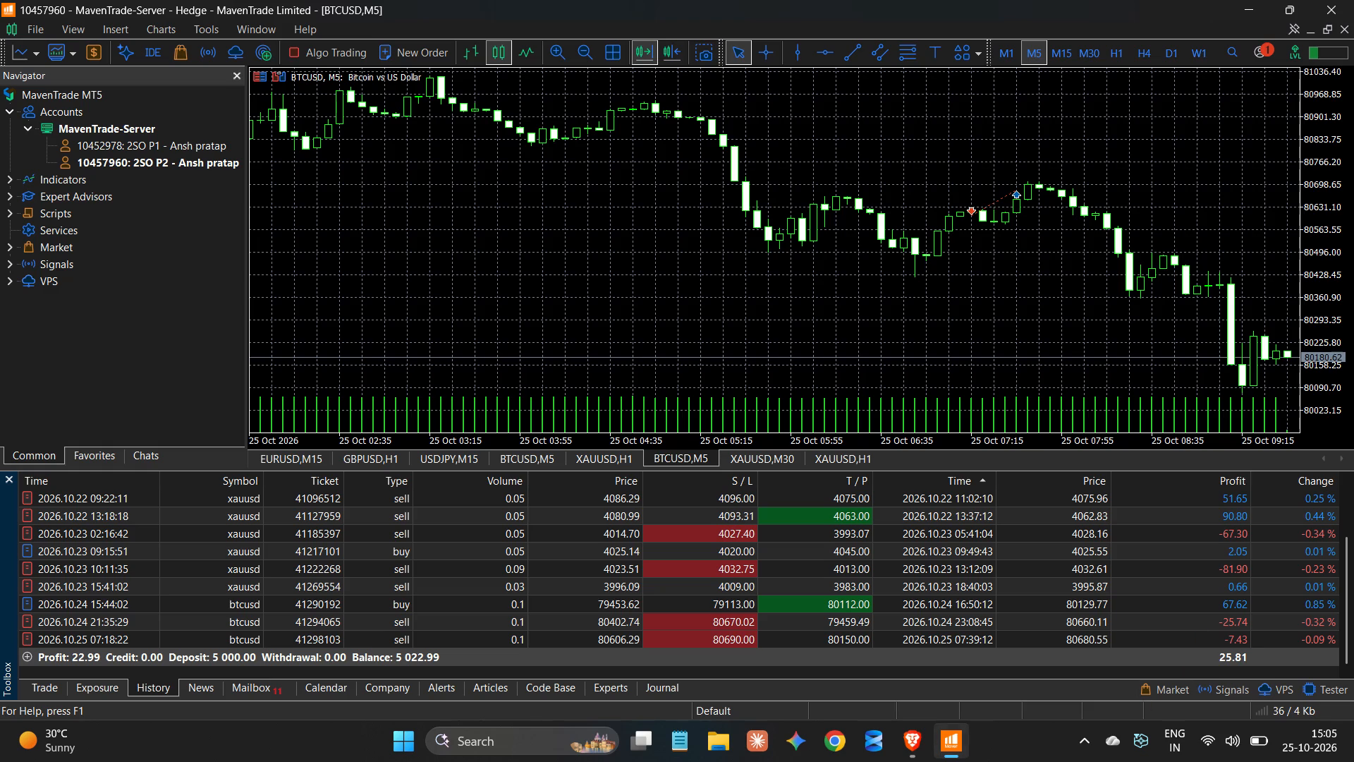
# Open a new BTCUSD market execution order in MT5, using the TradingView chart for reference, and set its stop loss to 79950.
pyautogui.click(907, 732)
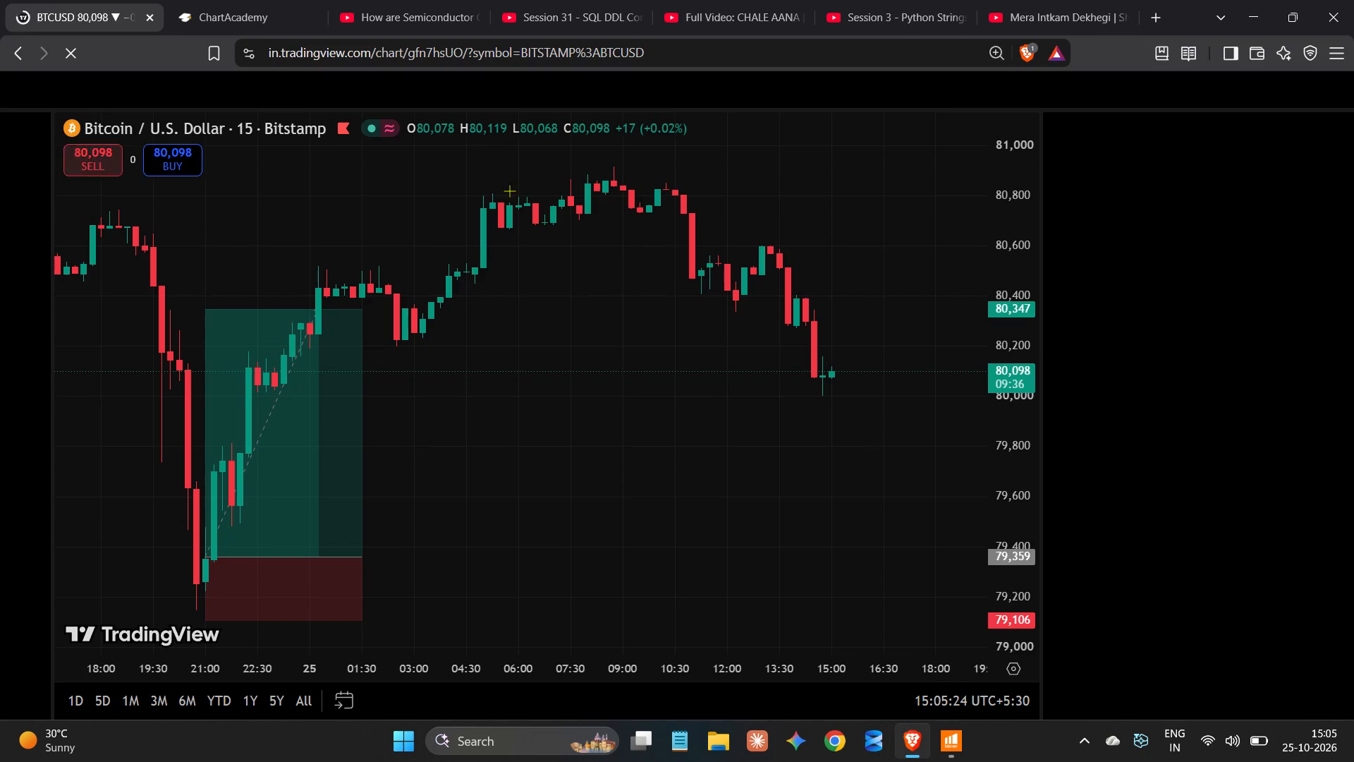
pyautogui.click(957, 754)
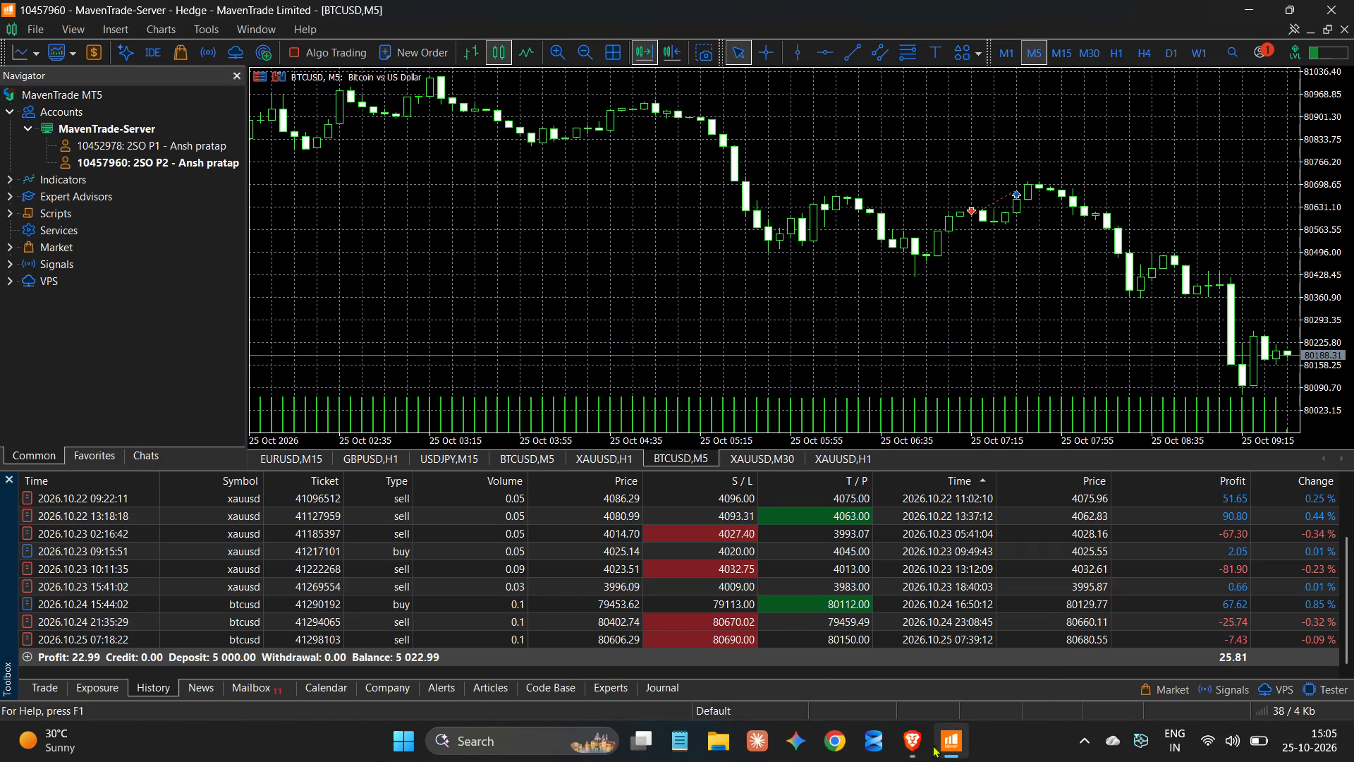
pyautogui.press('F9')
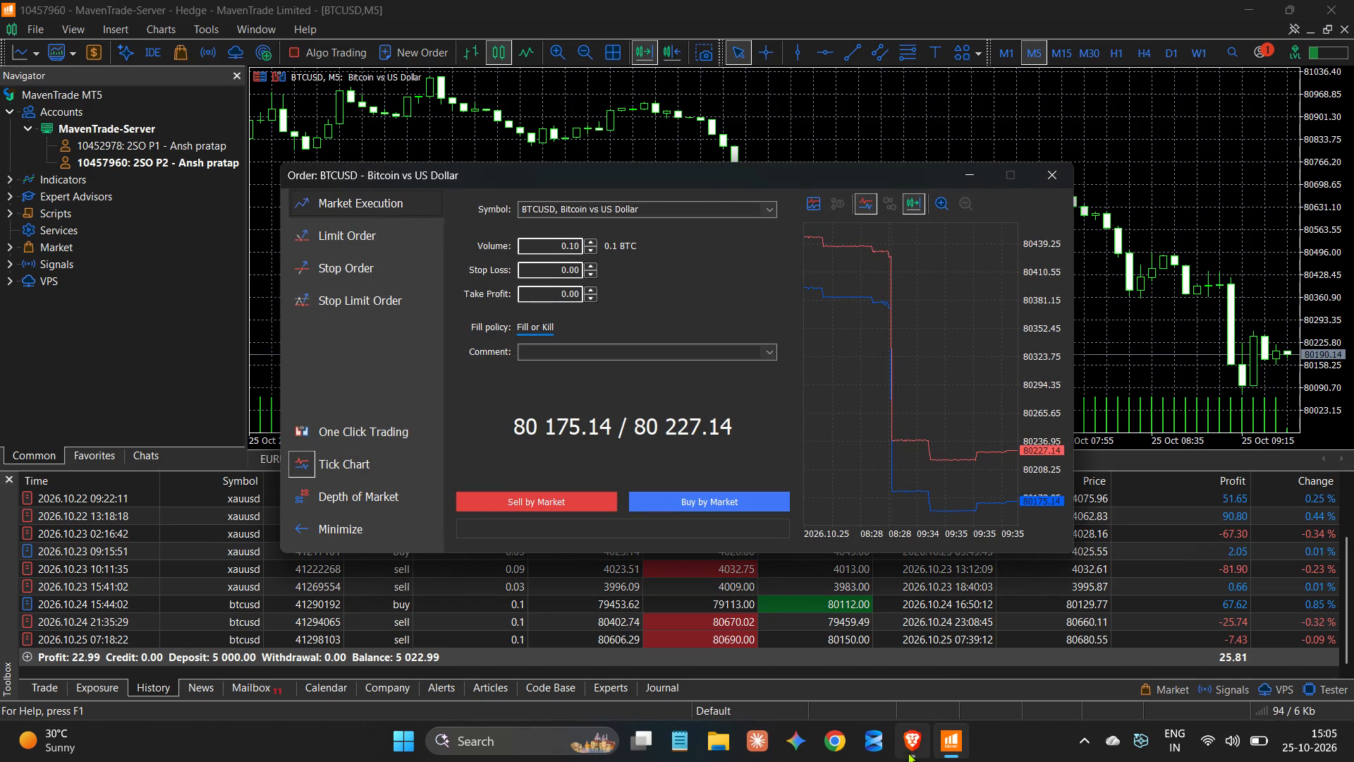
pyautogui.click(908, 752)
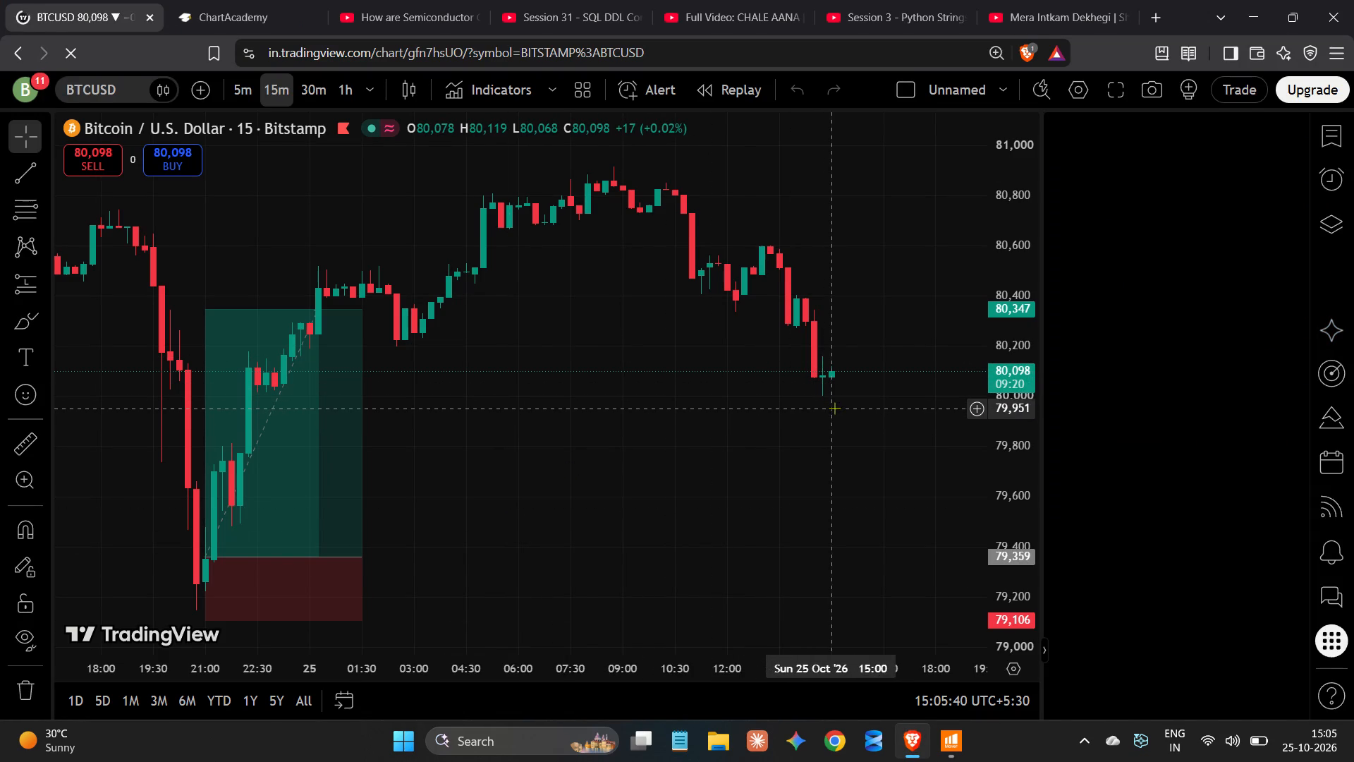
pyautogui.click(957, 742)
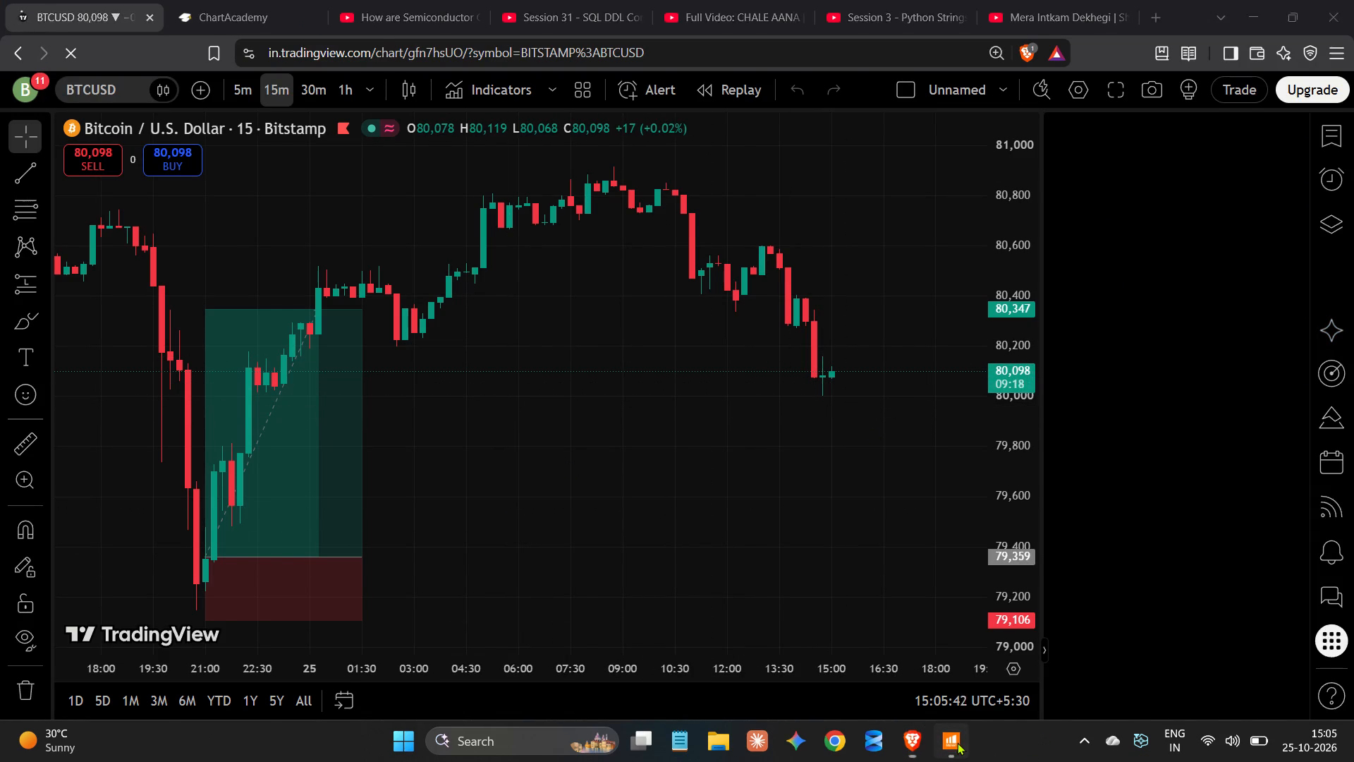
pyautogui.click(544, 272)
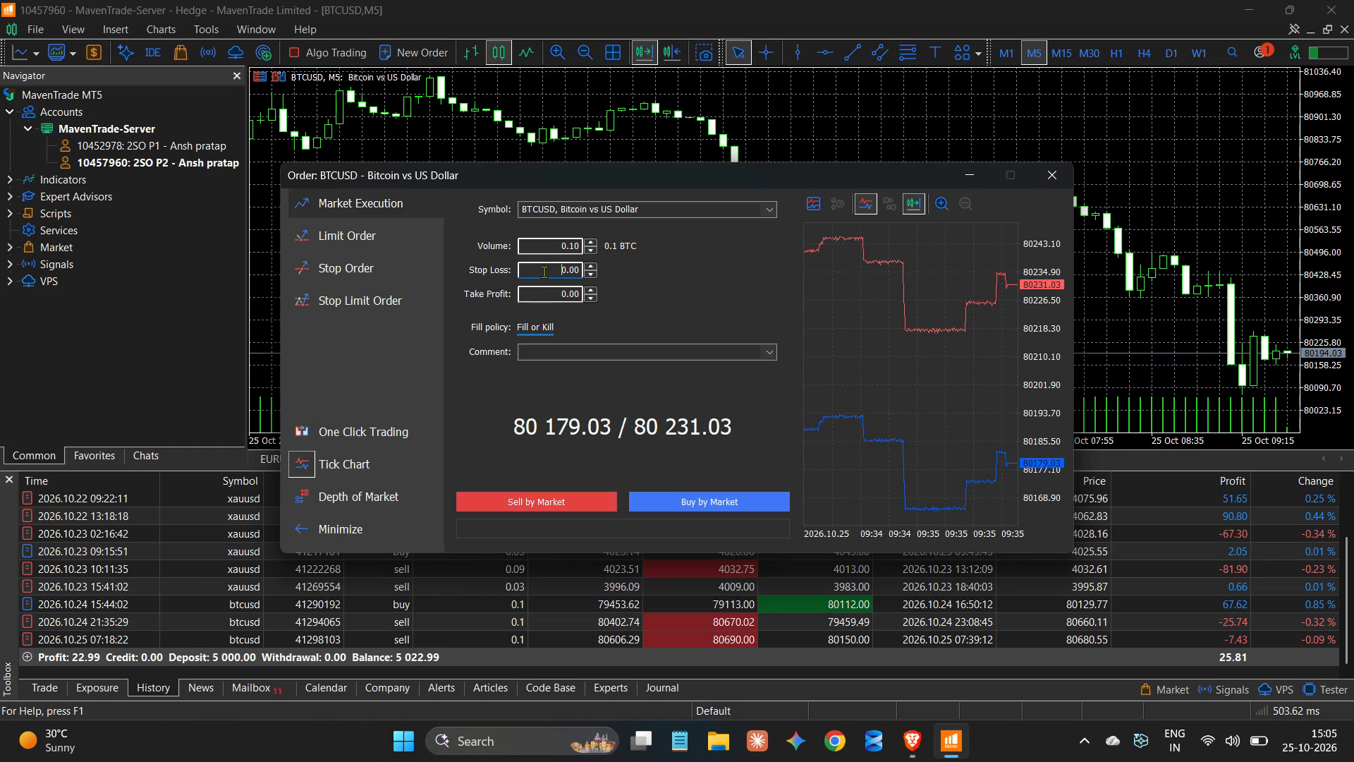
pyautogui.write('799')
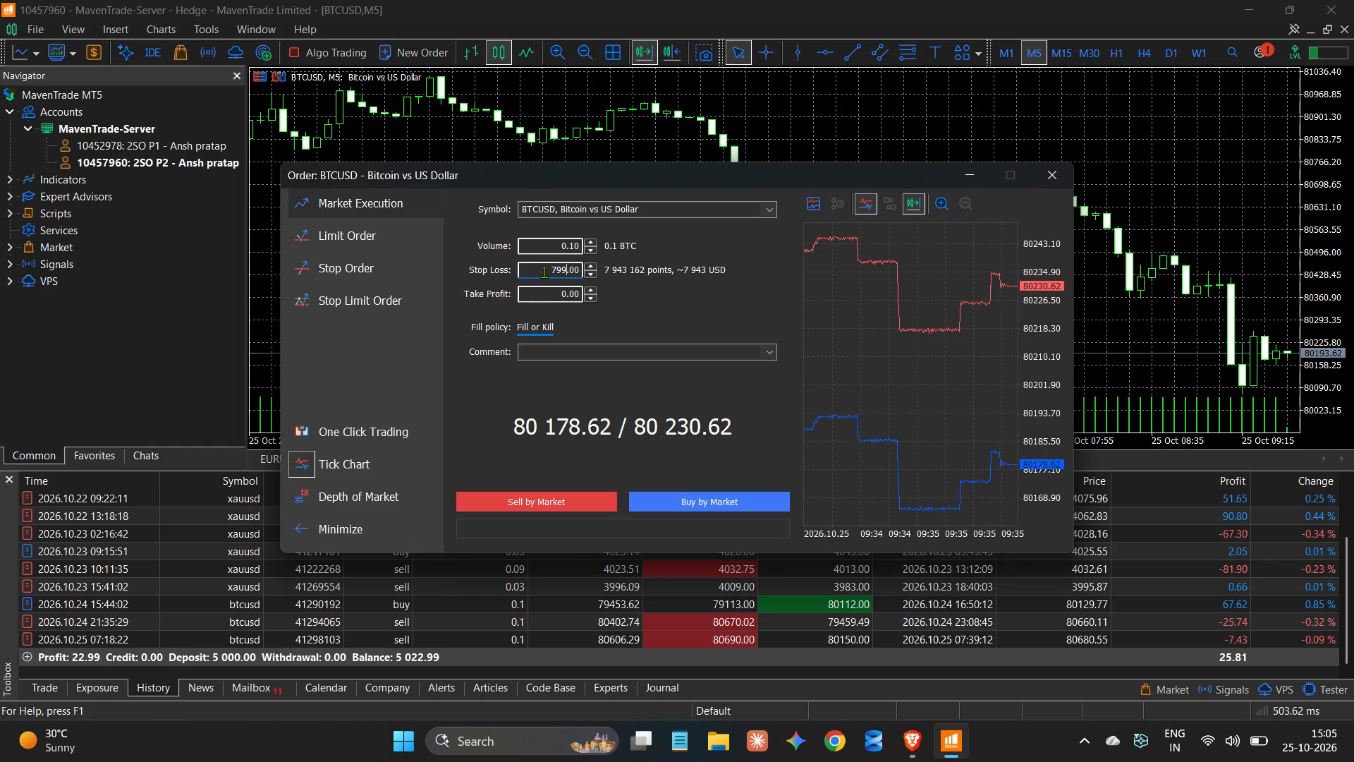
pyautogui.write('50')
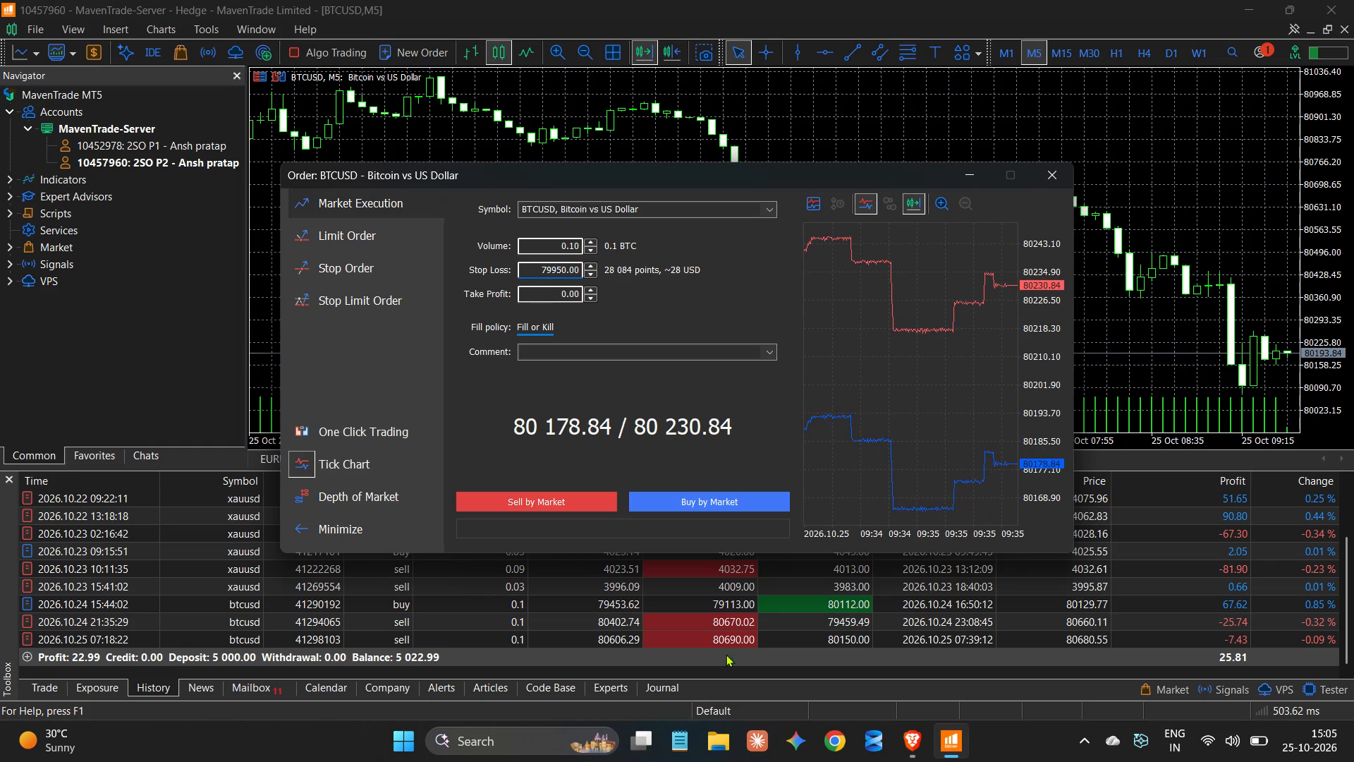
# Check the BTCUSD chart on TradingView and set the MT5 order's take profit to 80660.
pyautogui.click(908, 756)
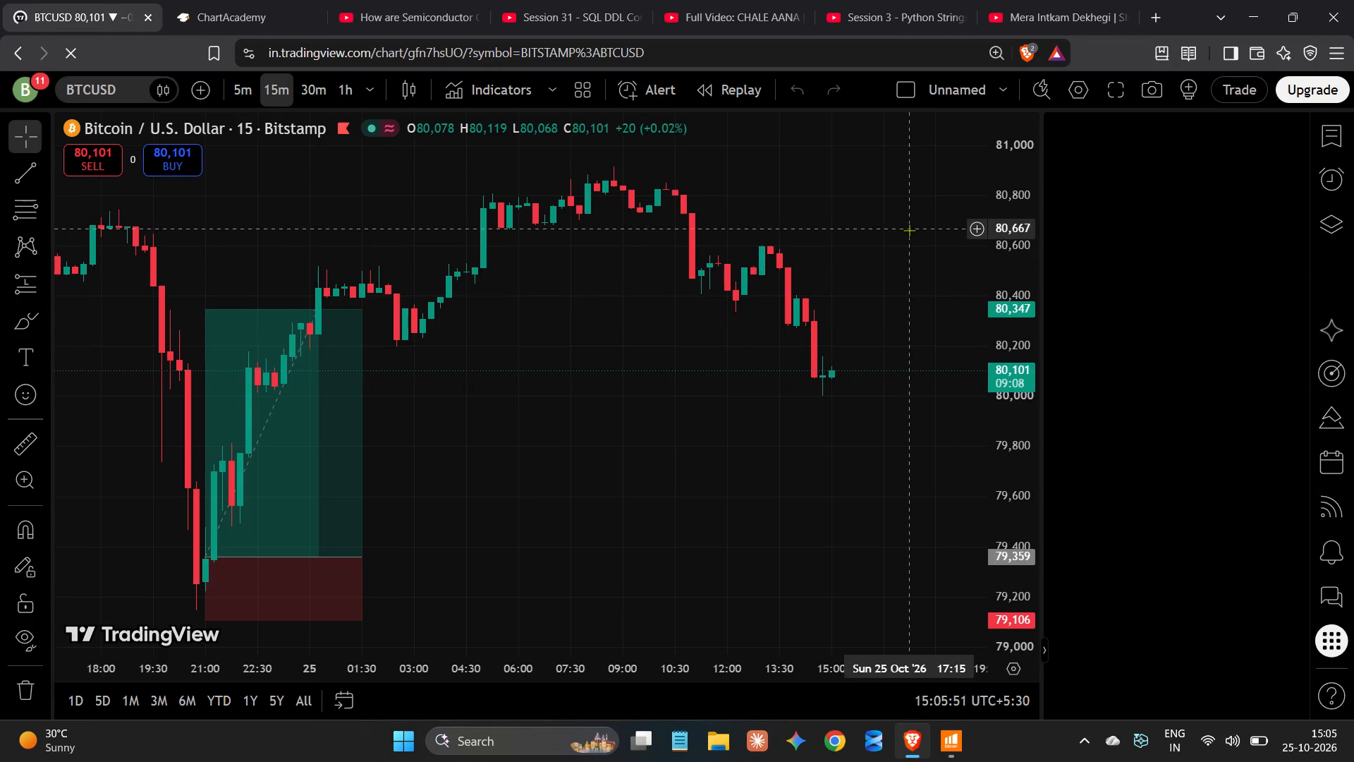
pyautogui.click(947, 761)
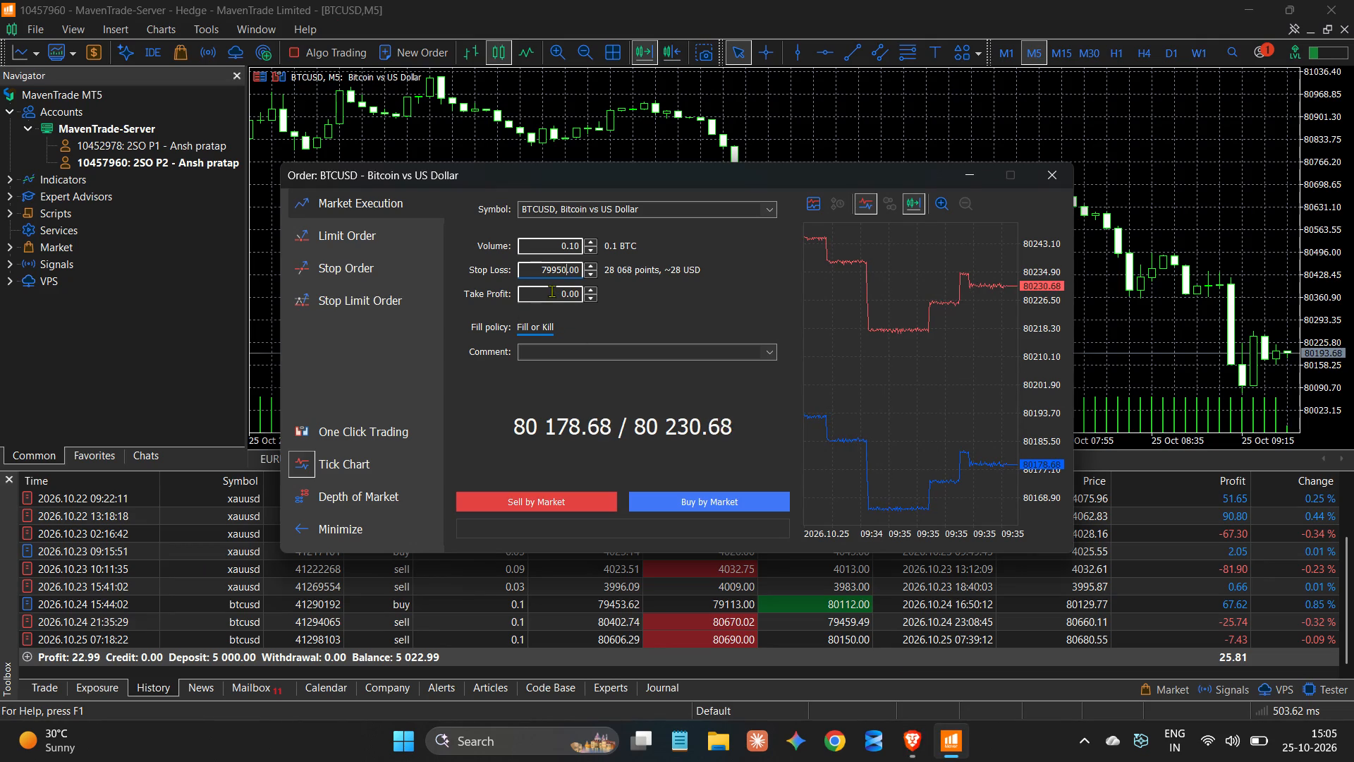
pyautogui.click(551, 291)
pyautogui.write('80')
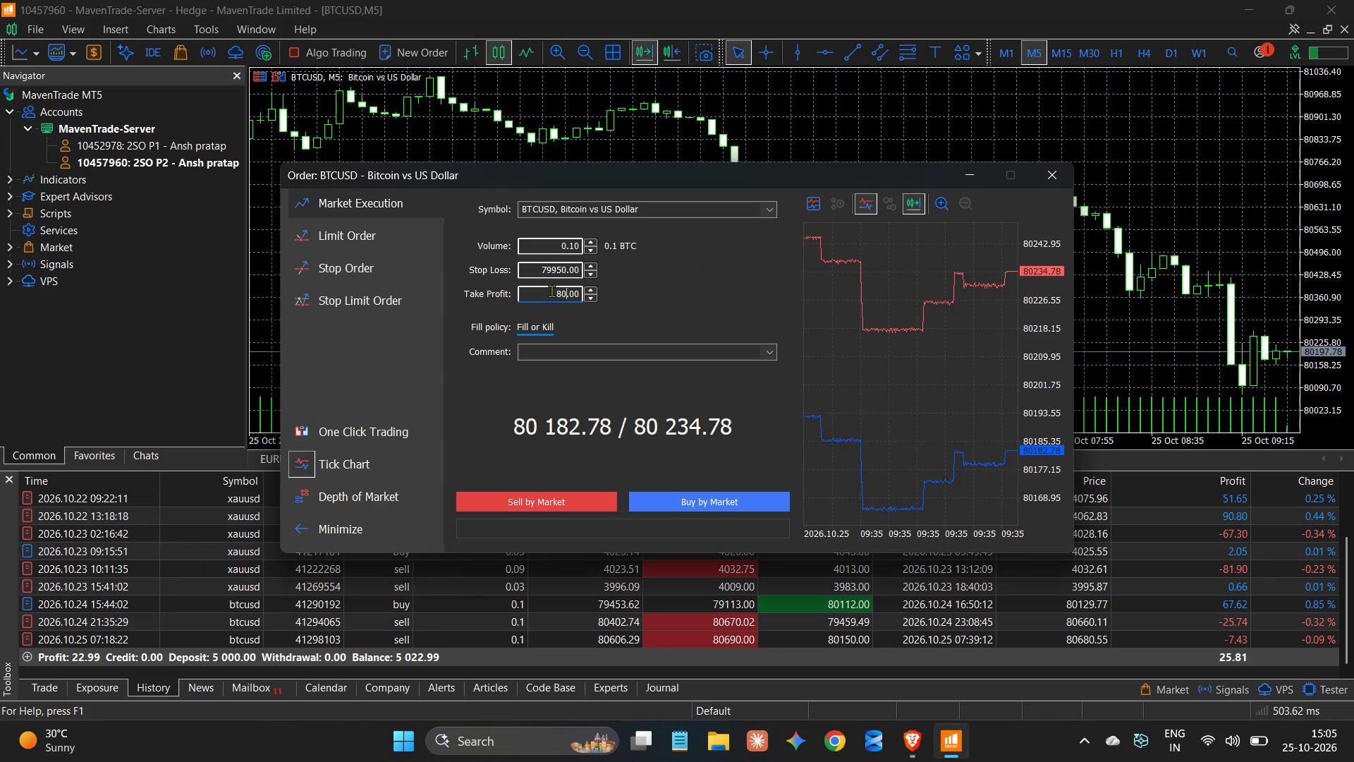
pyautogui.write('660')
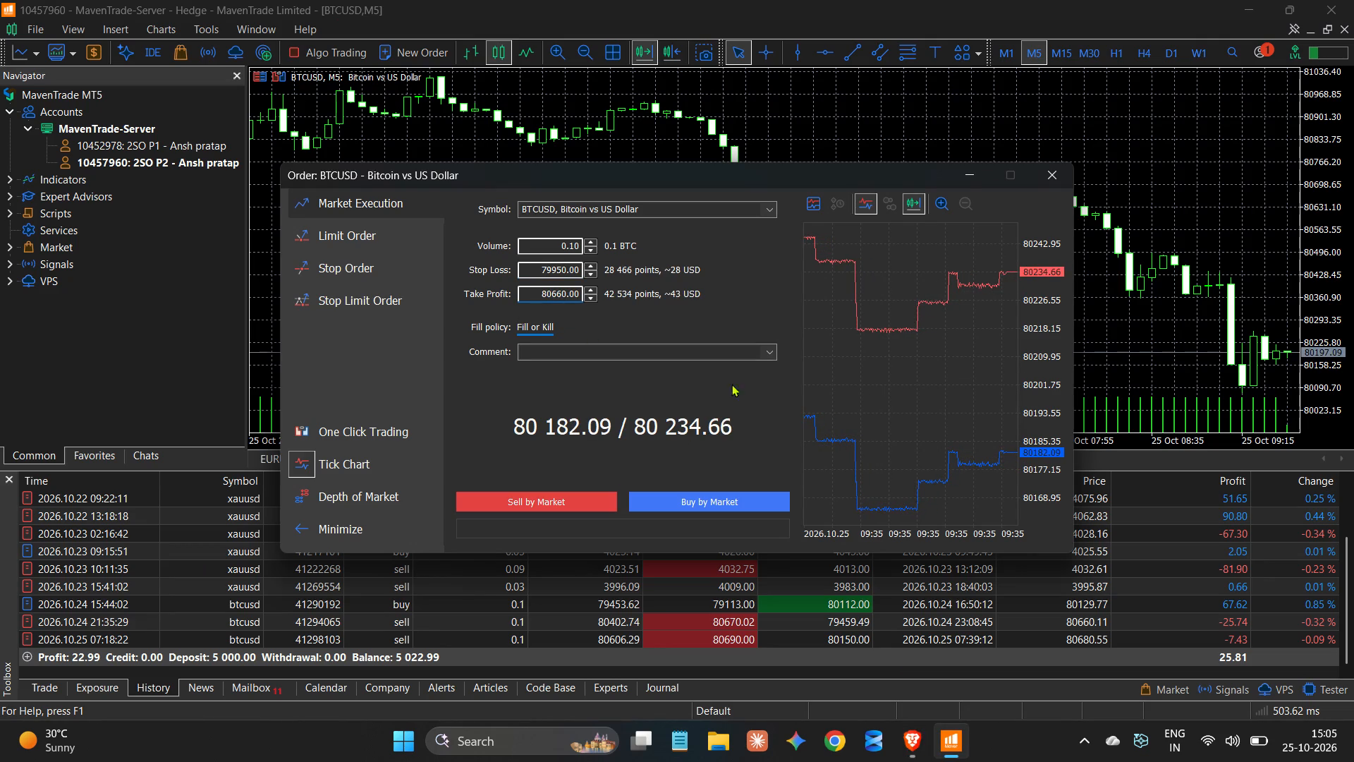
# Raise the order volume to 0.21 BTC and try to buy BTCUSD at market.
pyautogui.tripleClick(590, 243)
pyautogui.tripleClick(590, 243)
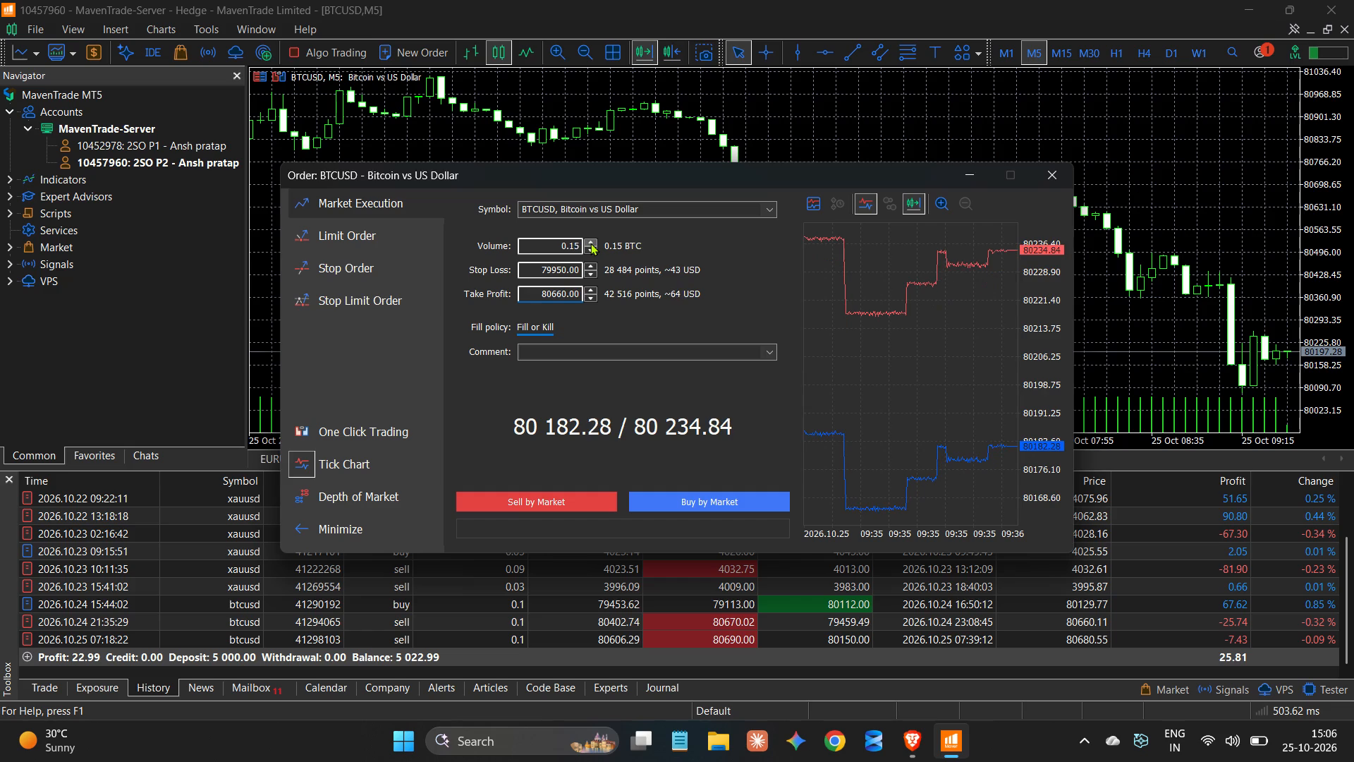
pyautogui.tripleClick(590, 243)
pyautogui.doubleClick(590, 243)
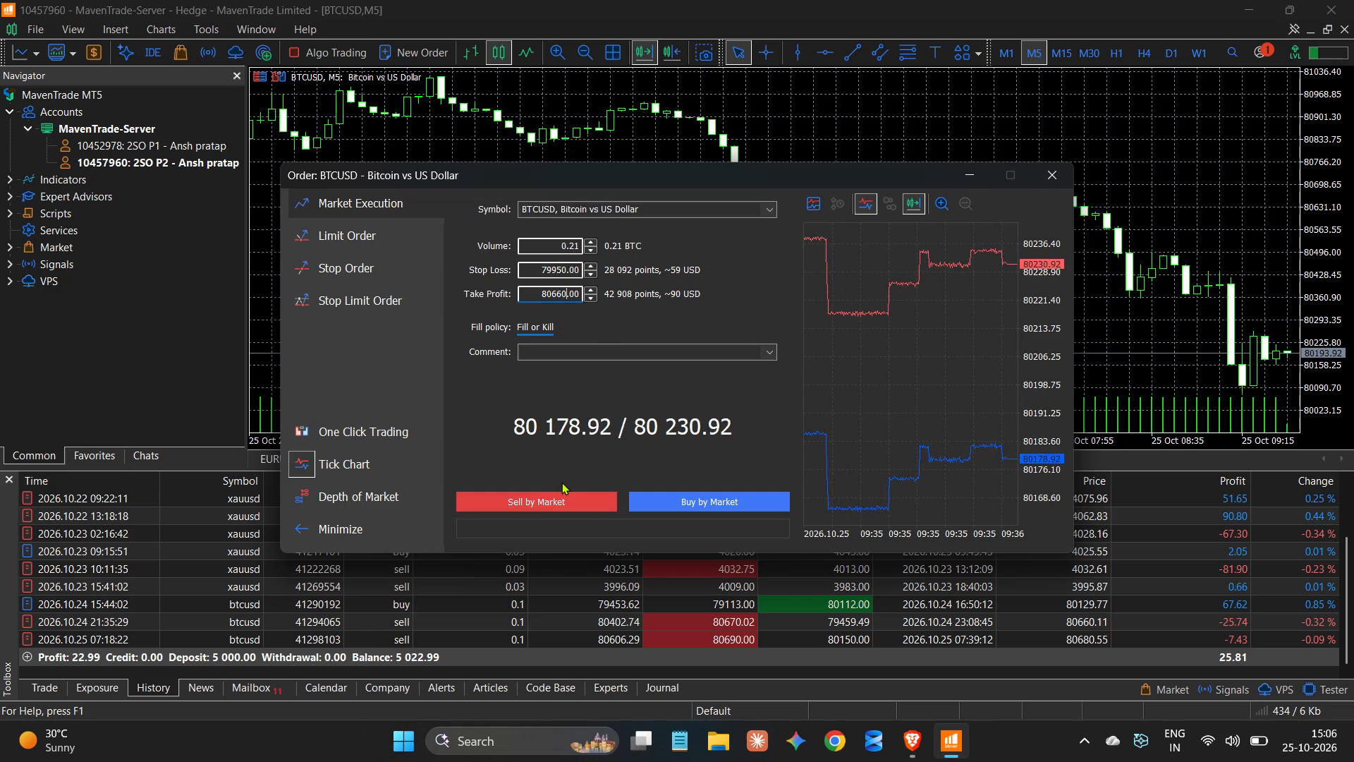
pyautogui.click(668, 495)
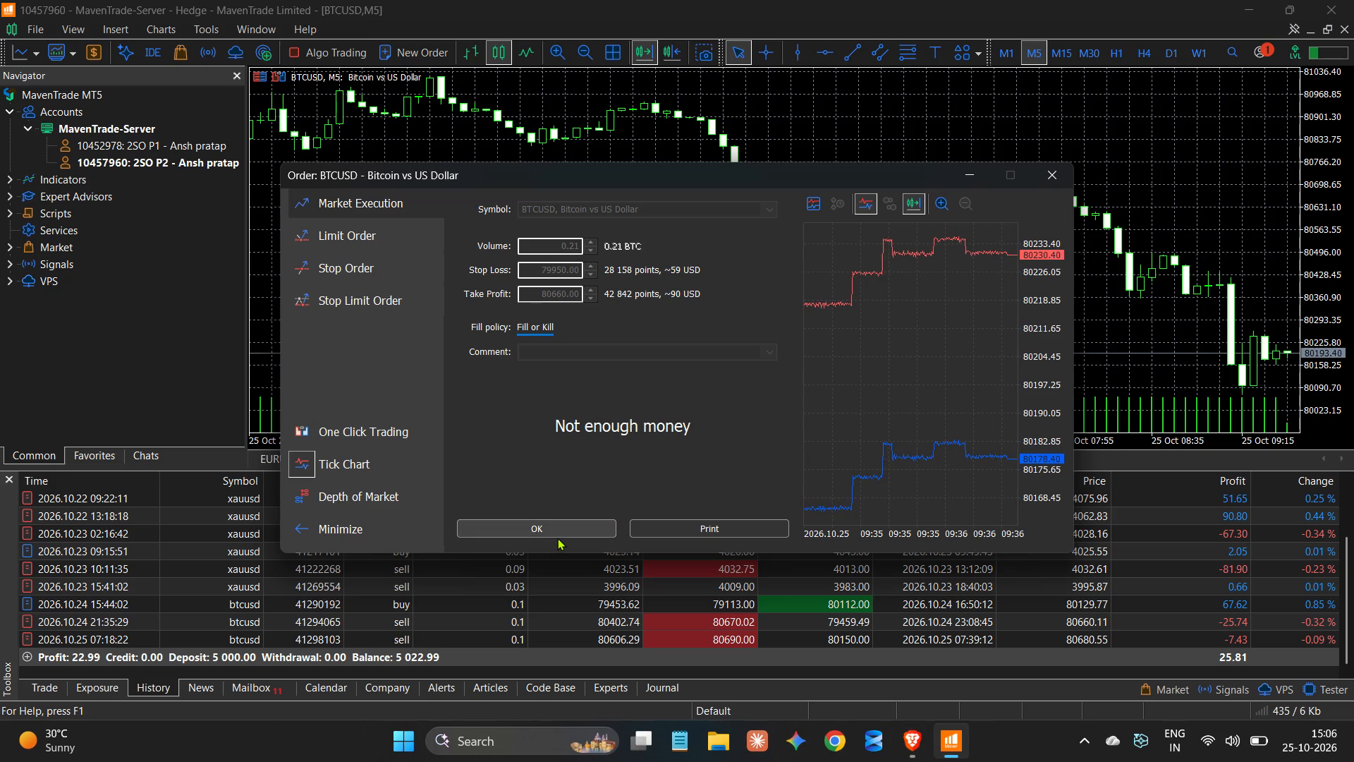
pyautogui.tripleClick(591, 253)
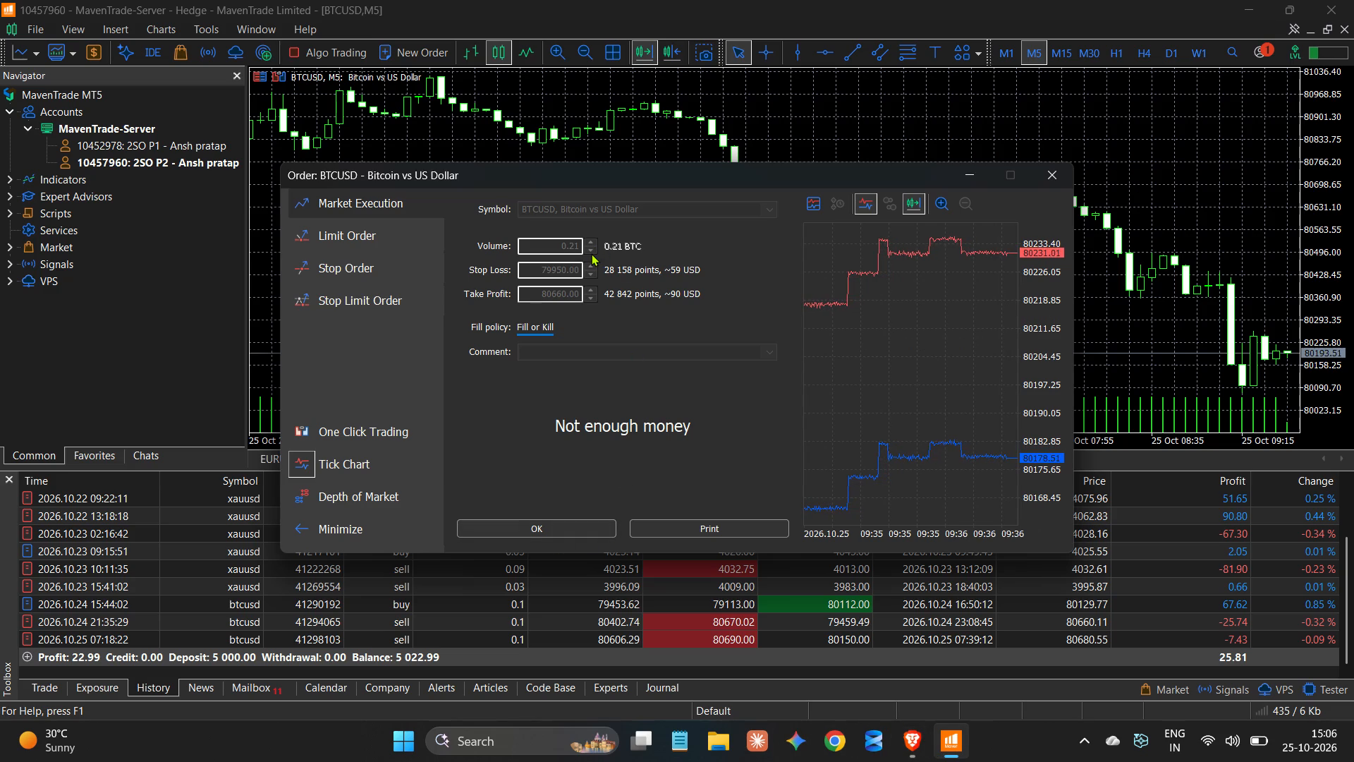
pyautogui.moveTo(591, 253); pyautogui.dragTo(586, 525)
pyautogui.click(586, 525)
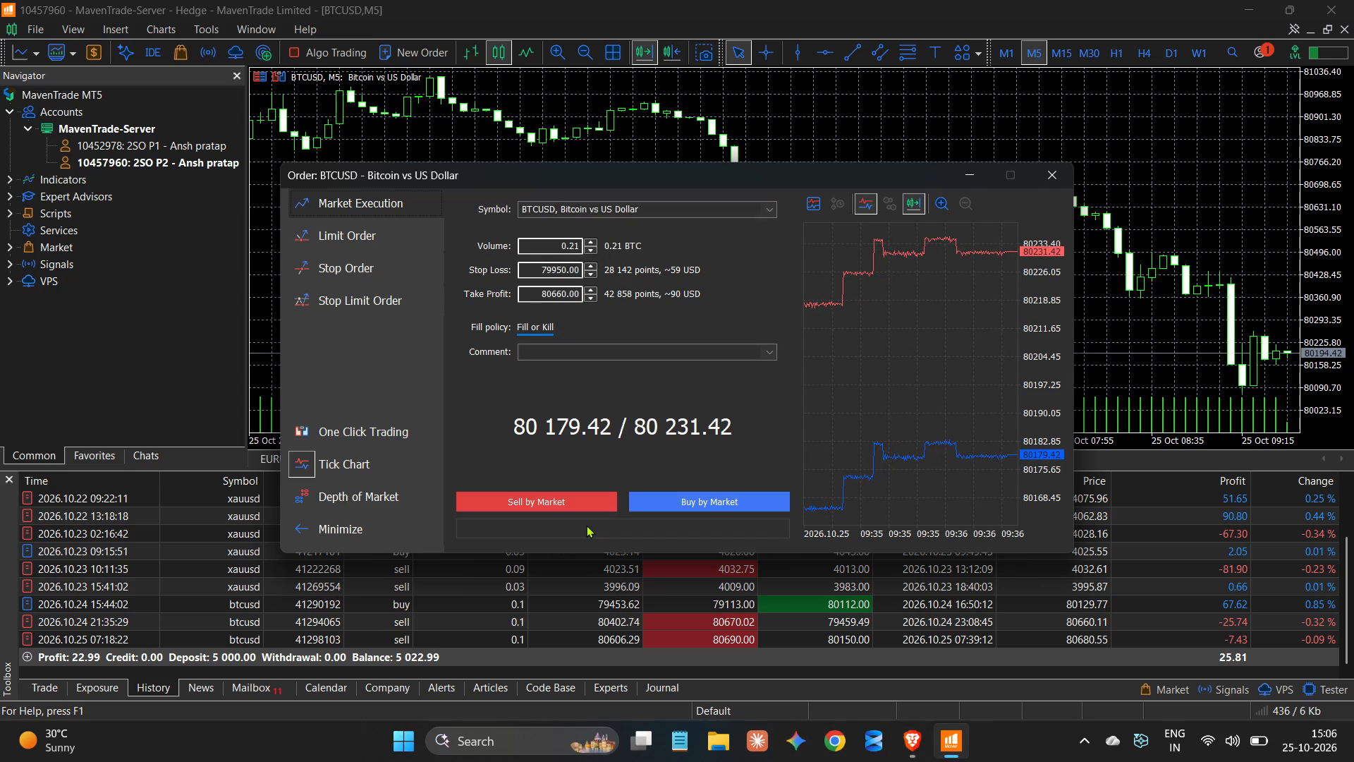
# Reduce the BTCUSD order volume to 0.15 BTC.
pyautogui.tripleClick(586, 251)
pyautogui.tripleClick(586, 251)
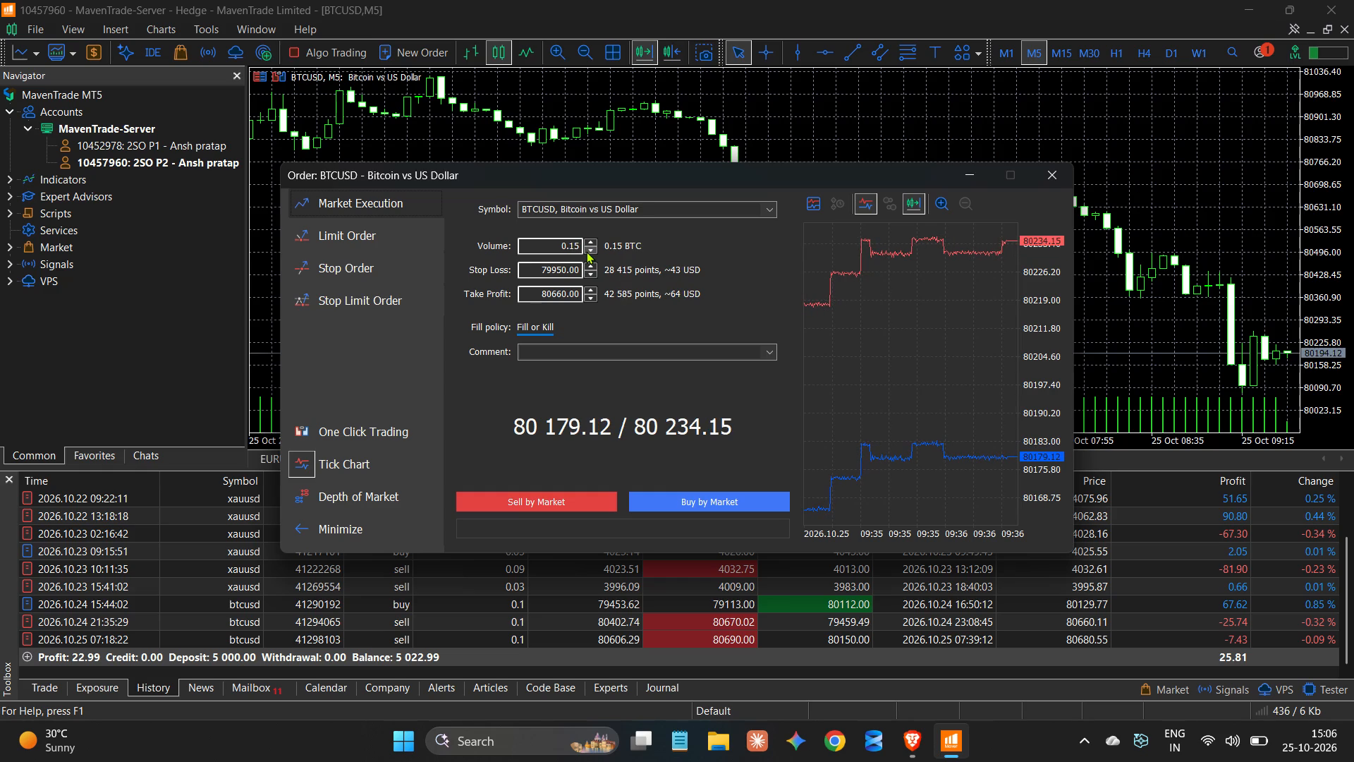
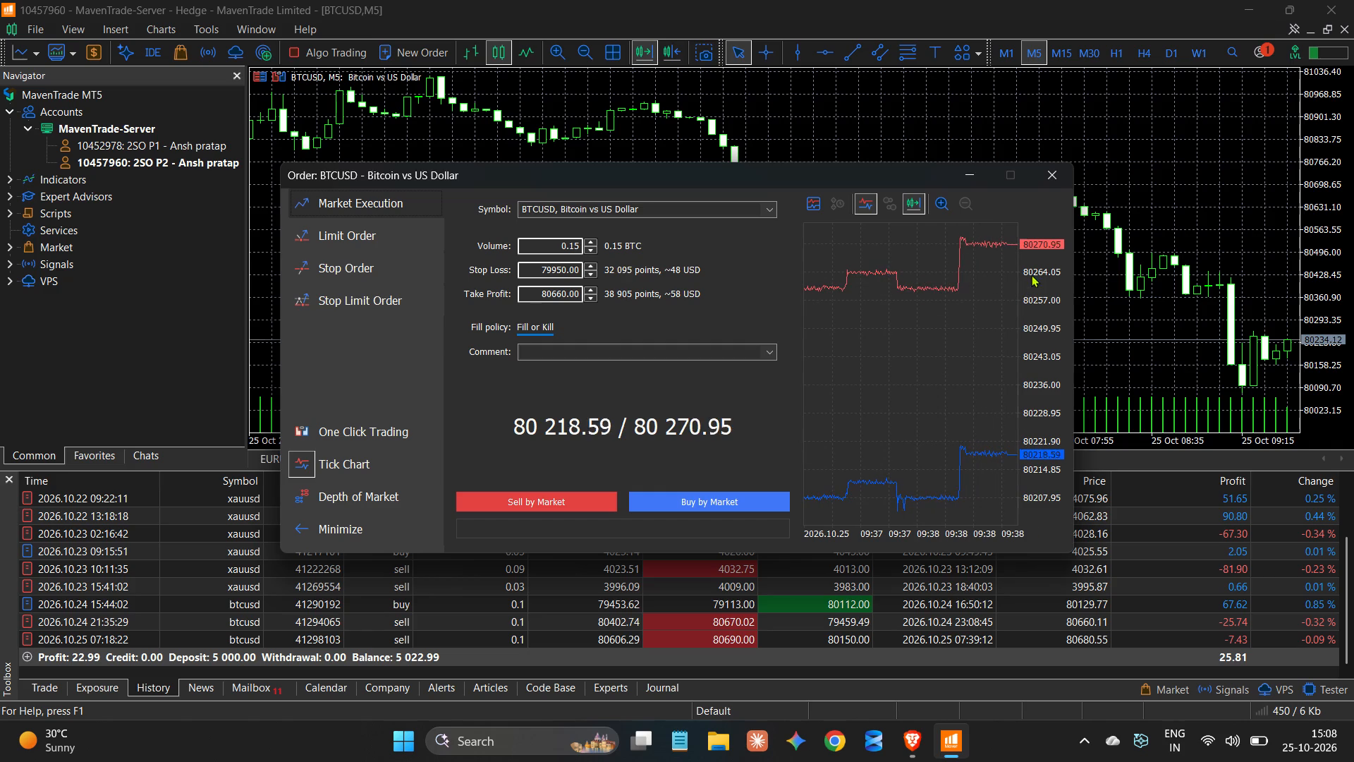
# Watch the BTCUSD bid and ask price movement on the order window's tick chart before entering the trade.
pyautogui.moveTo(1035, 265); pyautogui.dragTo(1025, 378)
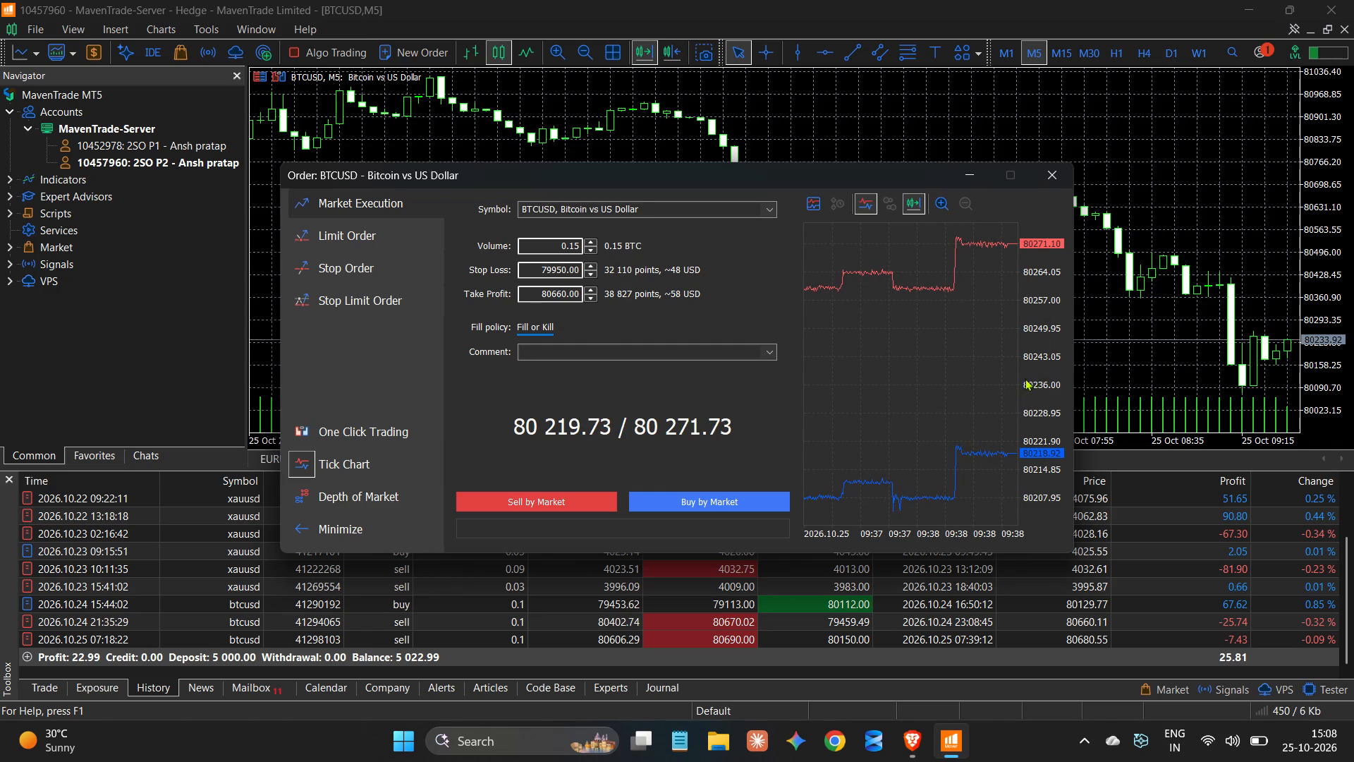
pyautogui.moveTo(1025, 378); pyautogui.dragTo(1008, 240)
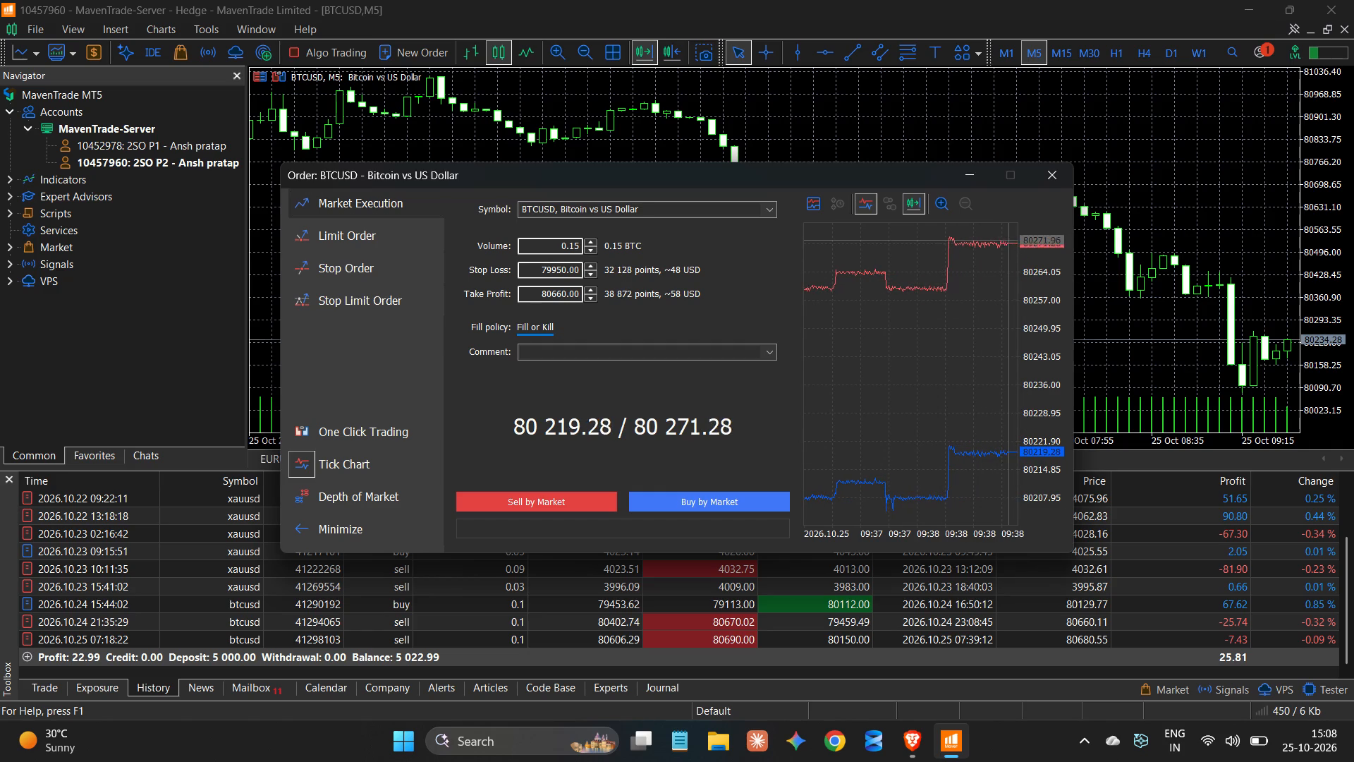
pyautogui.moveTo(1008, 240); pyautogui.dragTo(1005, 241)
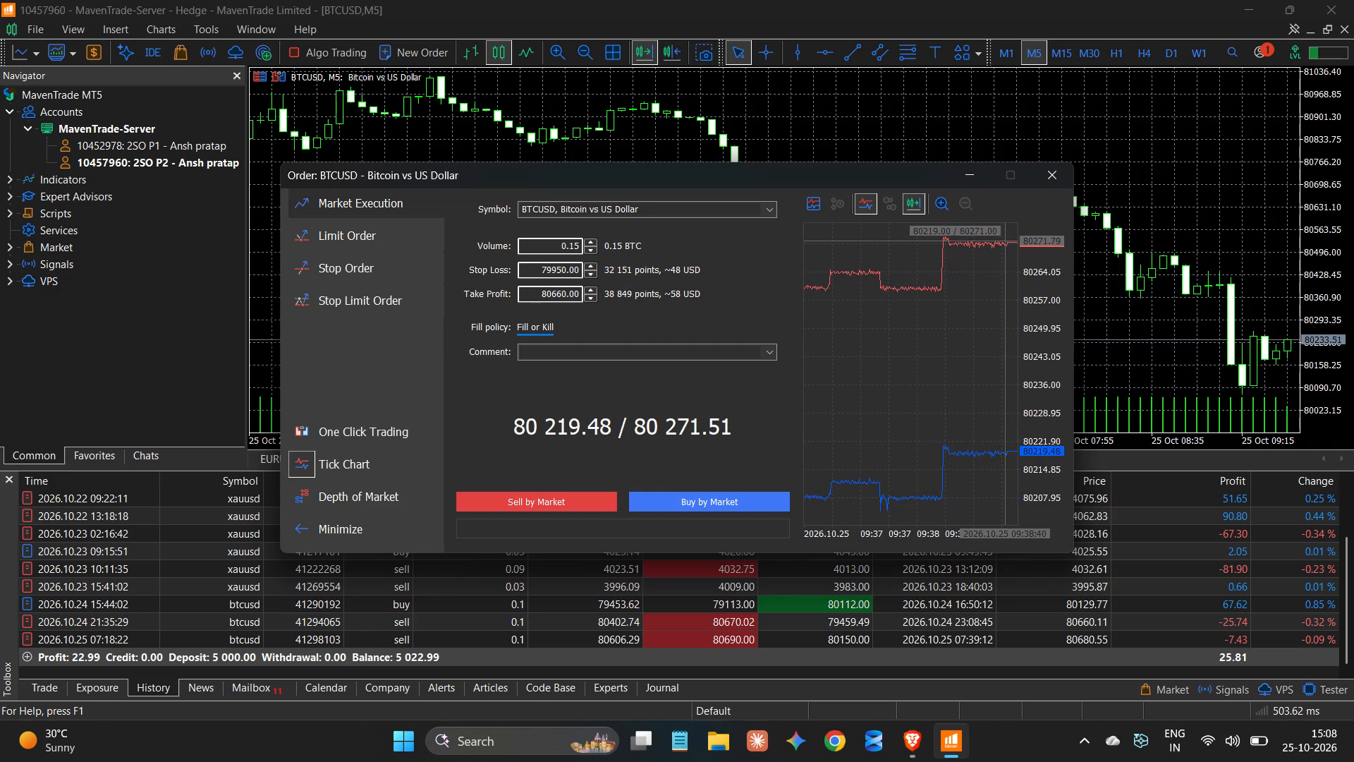
pyautogui.moveTo(1005, 241); pyautogui.dragTo(1016, 240)
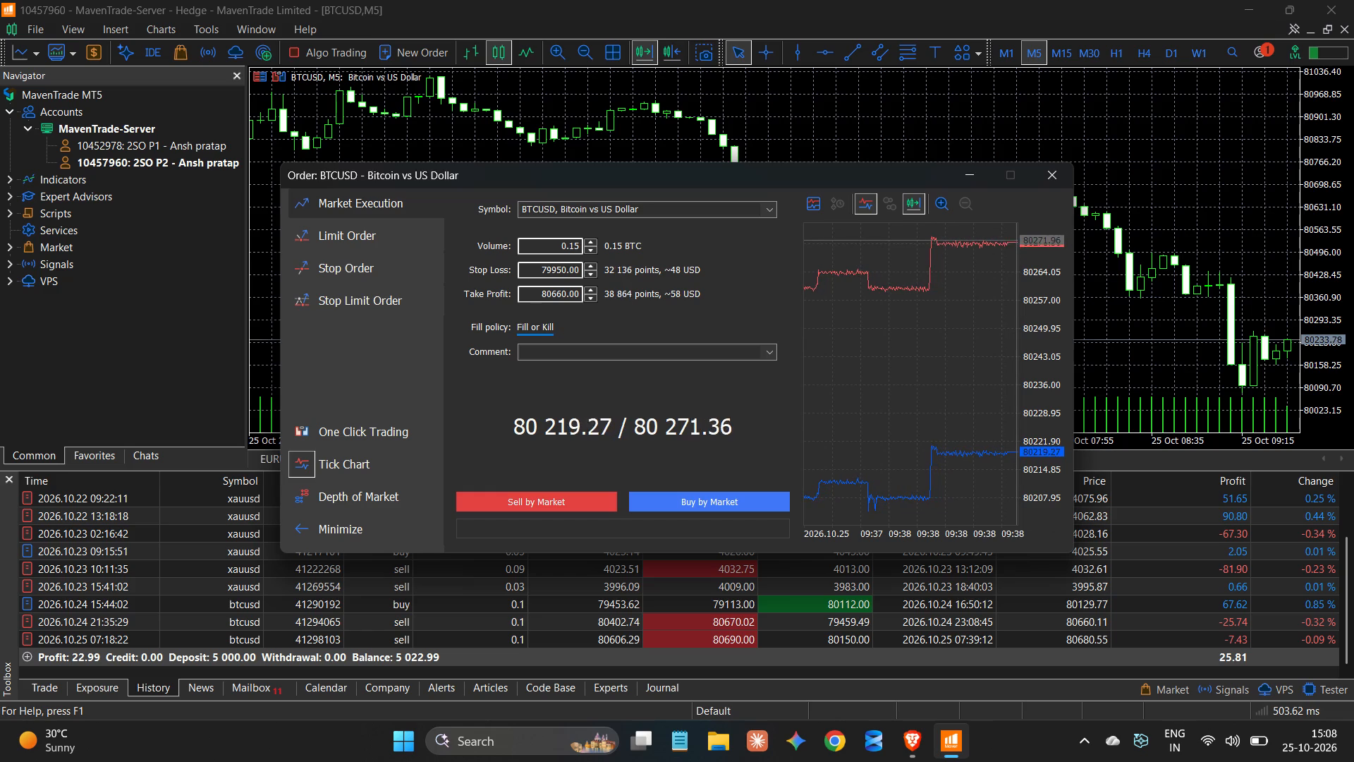
pyautogui.moveTo(1016, 240); pyautogui.dragTo(1016, 242)
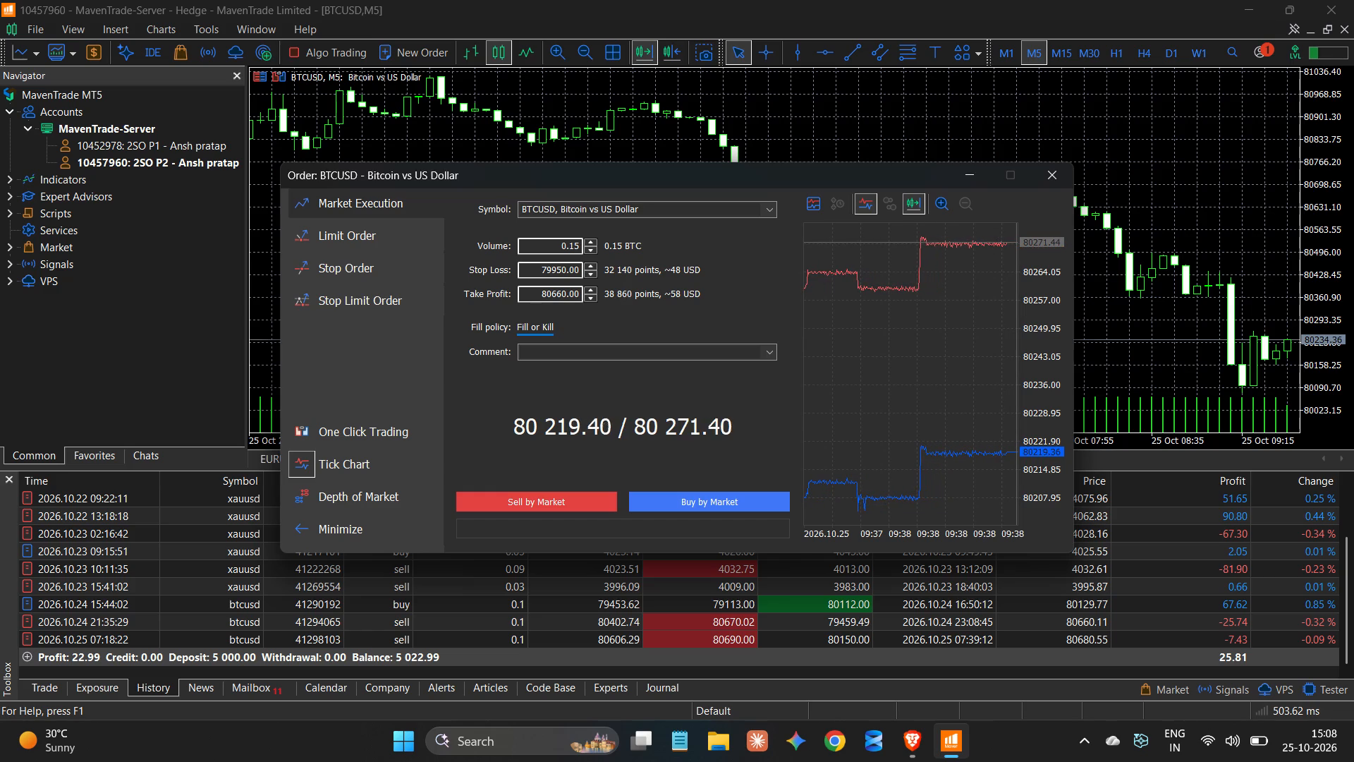
pyautogui.moveTo(1016, 242); pyautogui.dragTo(1016, 243)
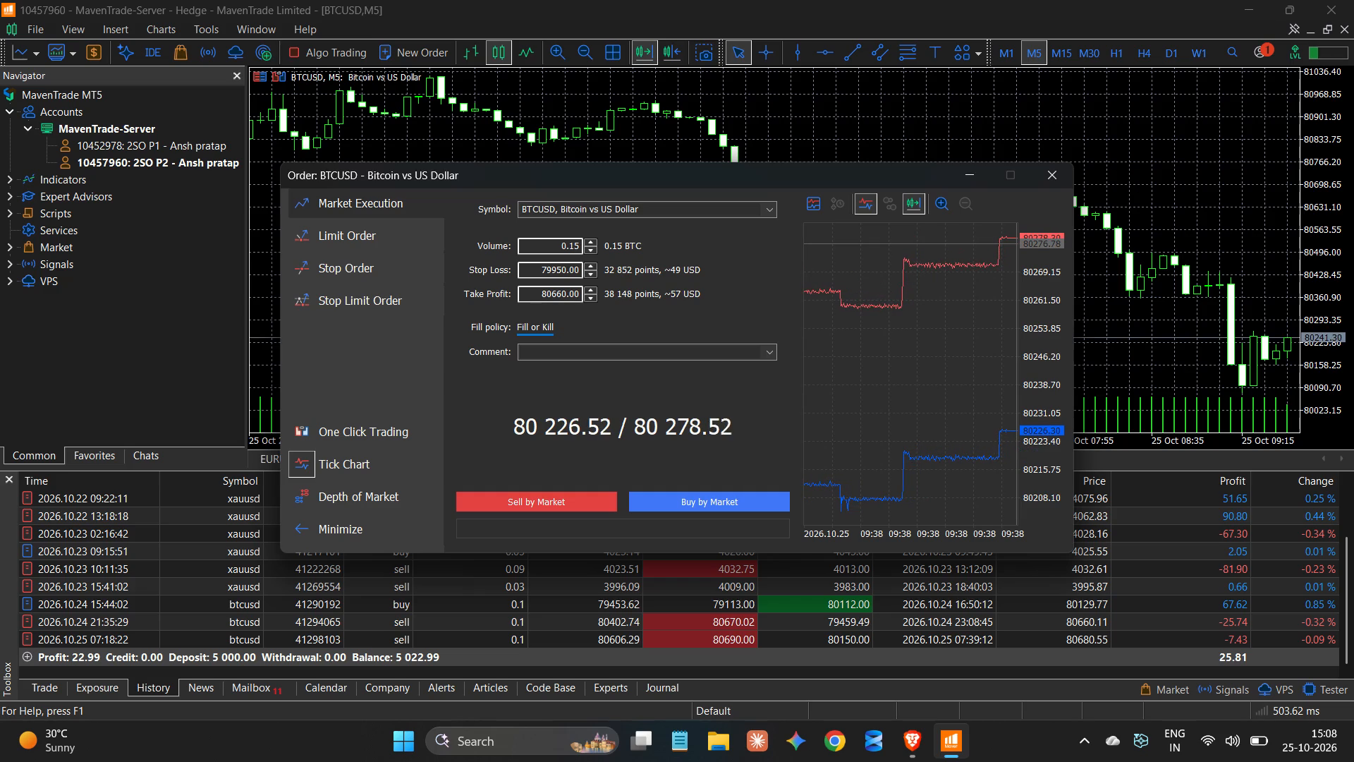
pyautogui.moveTo(1016, 243); pyautogui.dragTo(1016, 245)
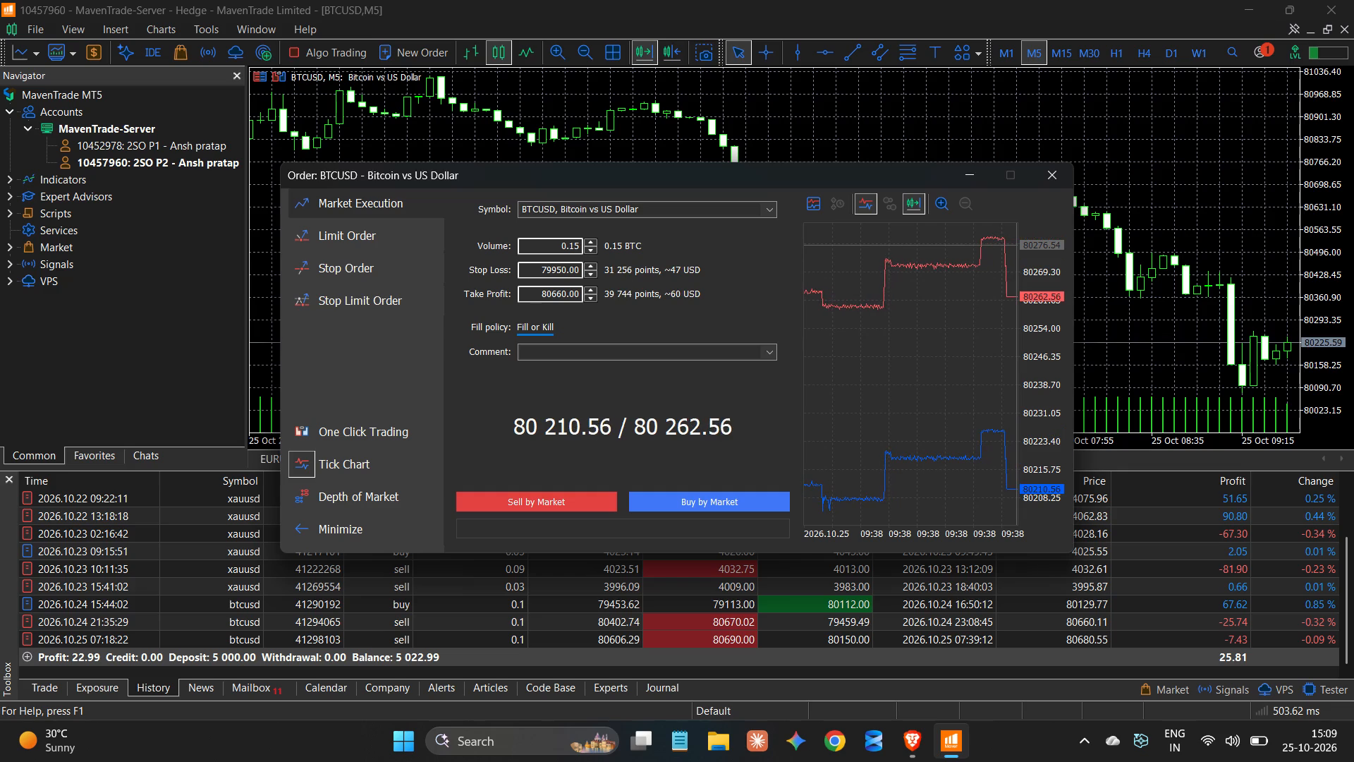
pyautogui.moveTo(1016, 245); pyautogui.dragTo(1016, 246)
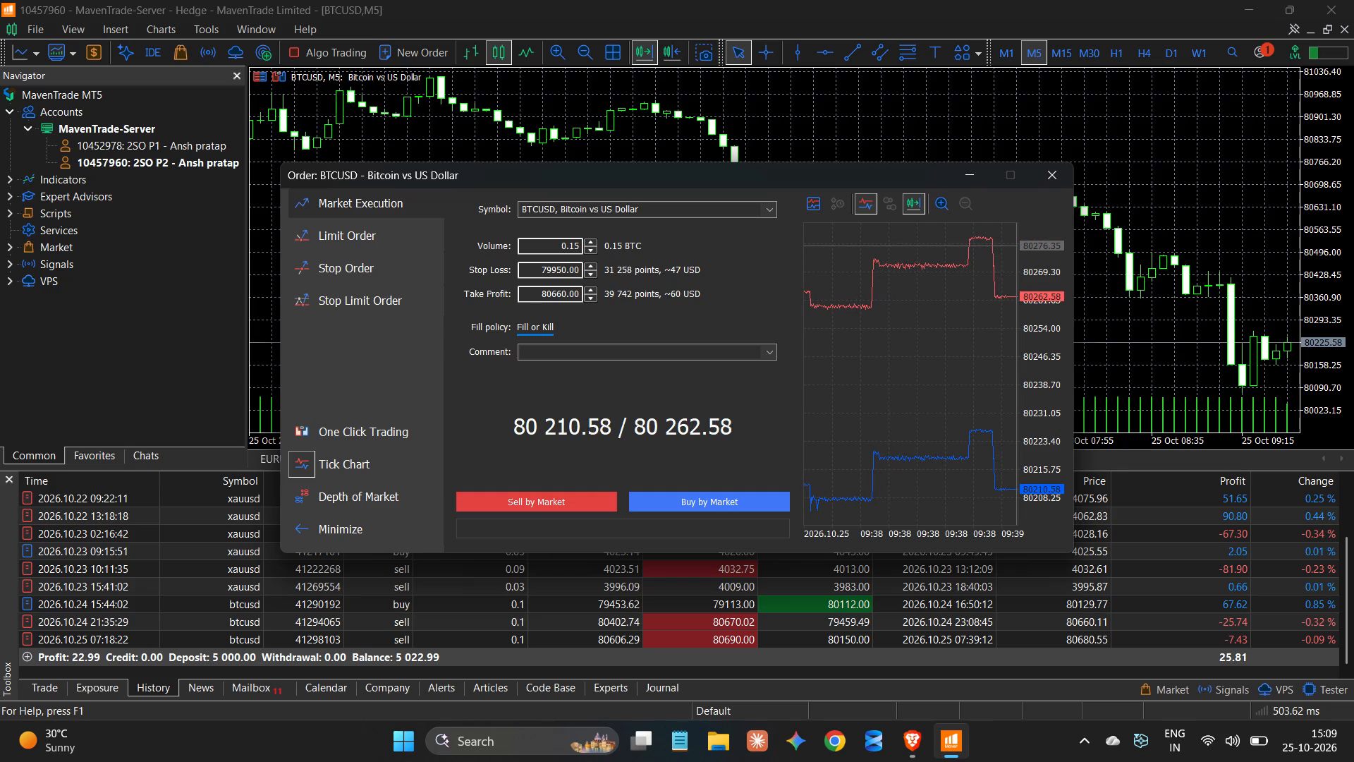
pyautogui.moveTo(1016, 246); pyautogui.dragTo(1016, 246)
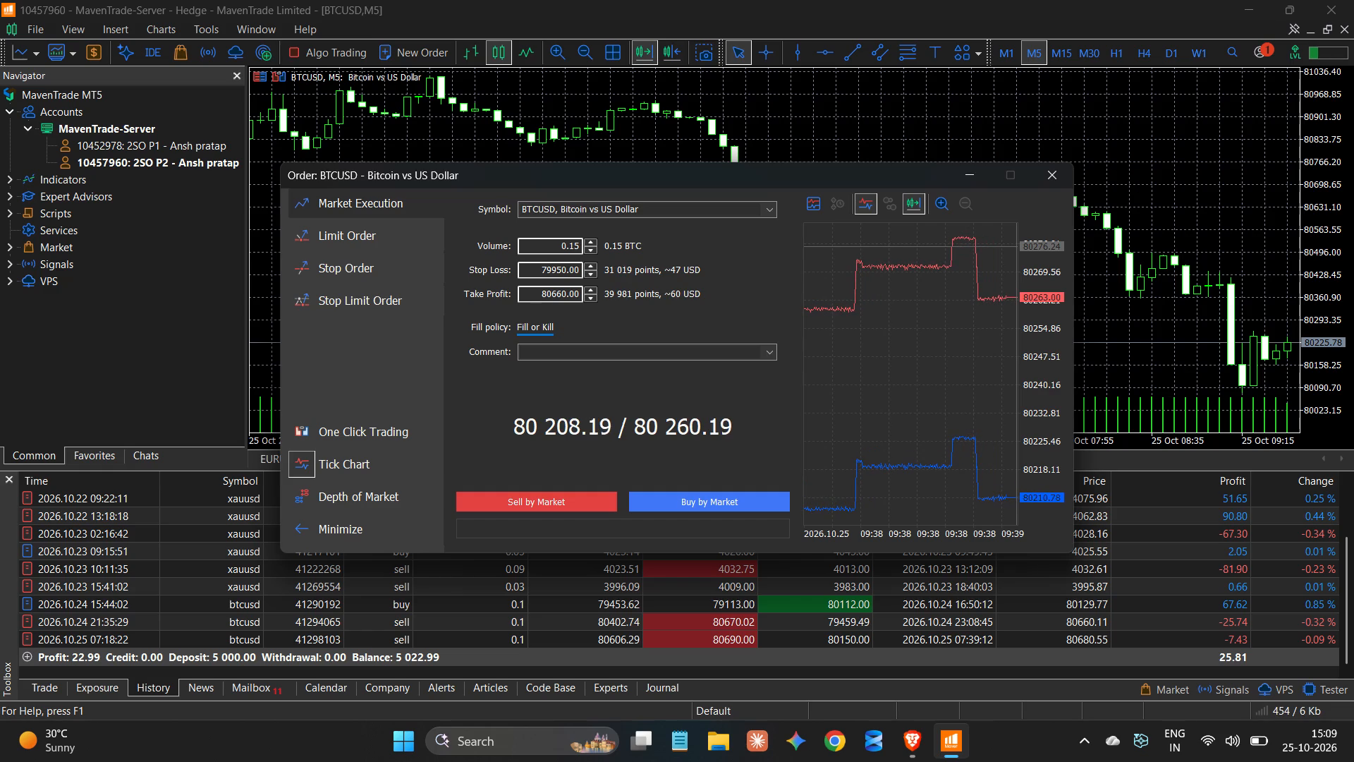
pyautogui.moveTo(1016, 246); pyautogui.dragTo(1016, 247)
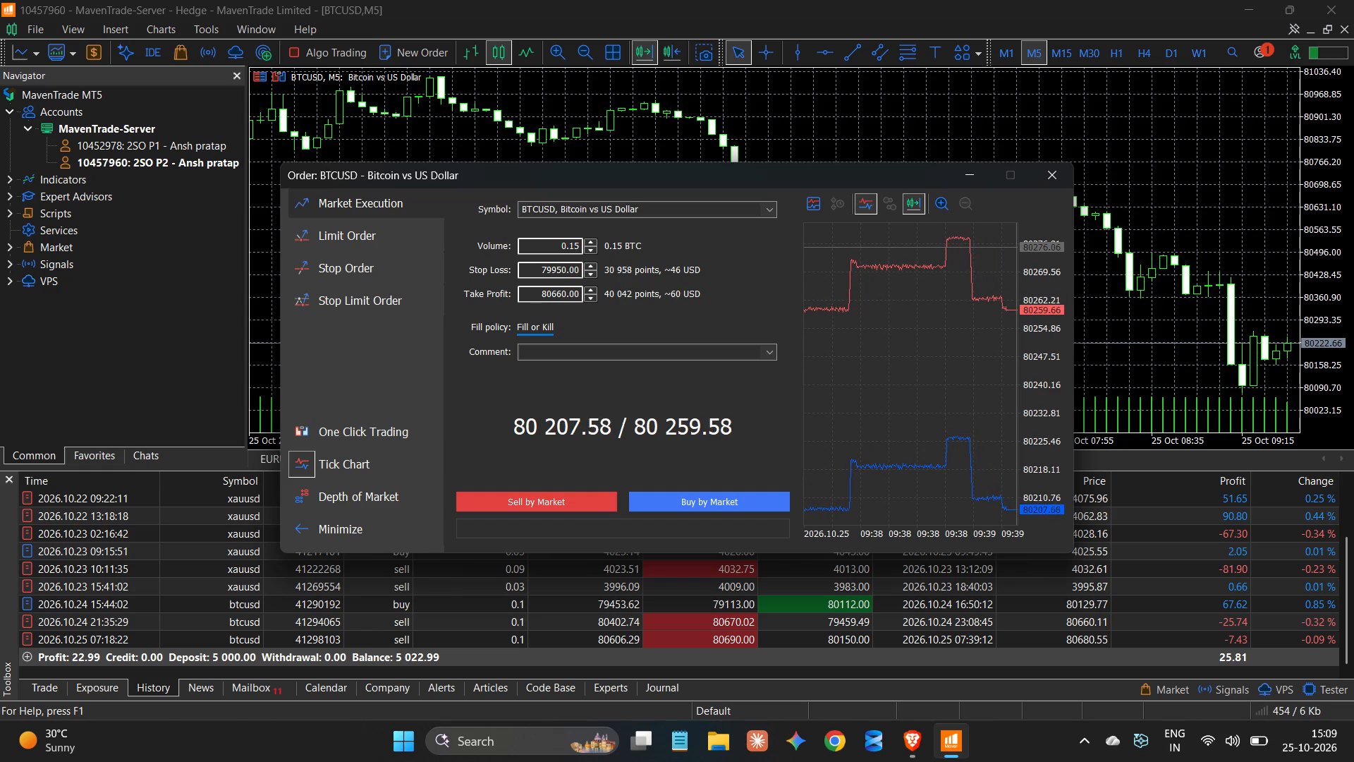
pyautogui.moveTo(1016, 247); pyautogui.dragTo(1016, 248)
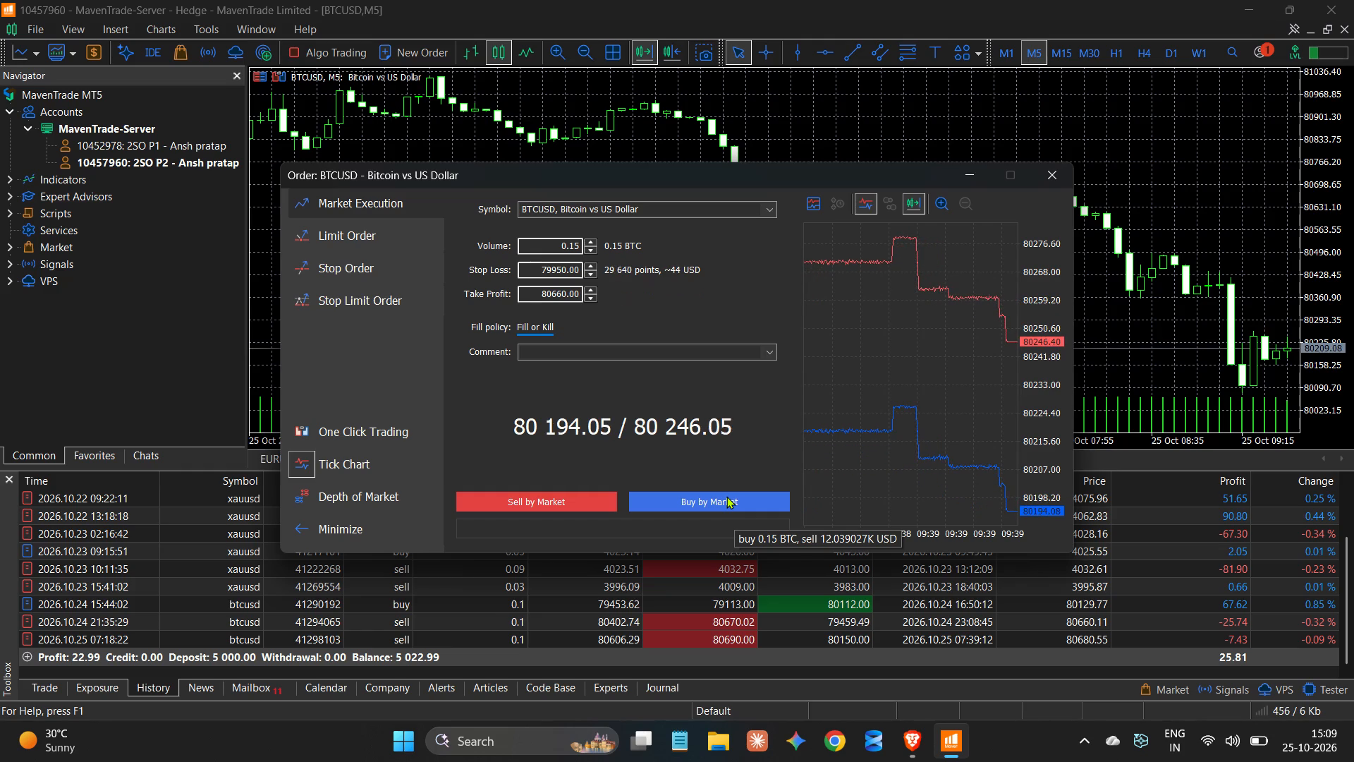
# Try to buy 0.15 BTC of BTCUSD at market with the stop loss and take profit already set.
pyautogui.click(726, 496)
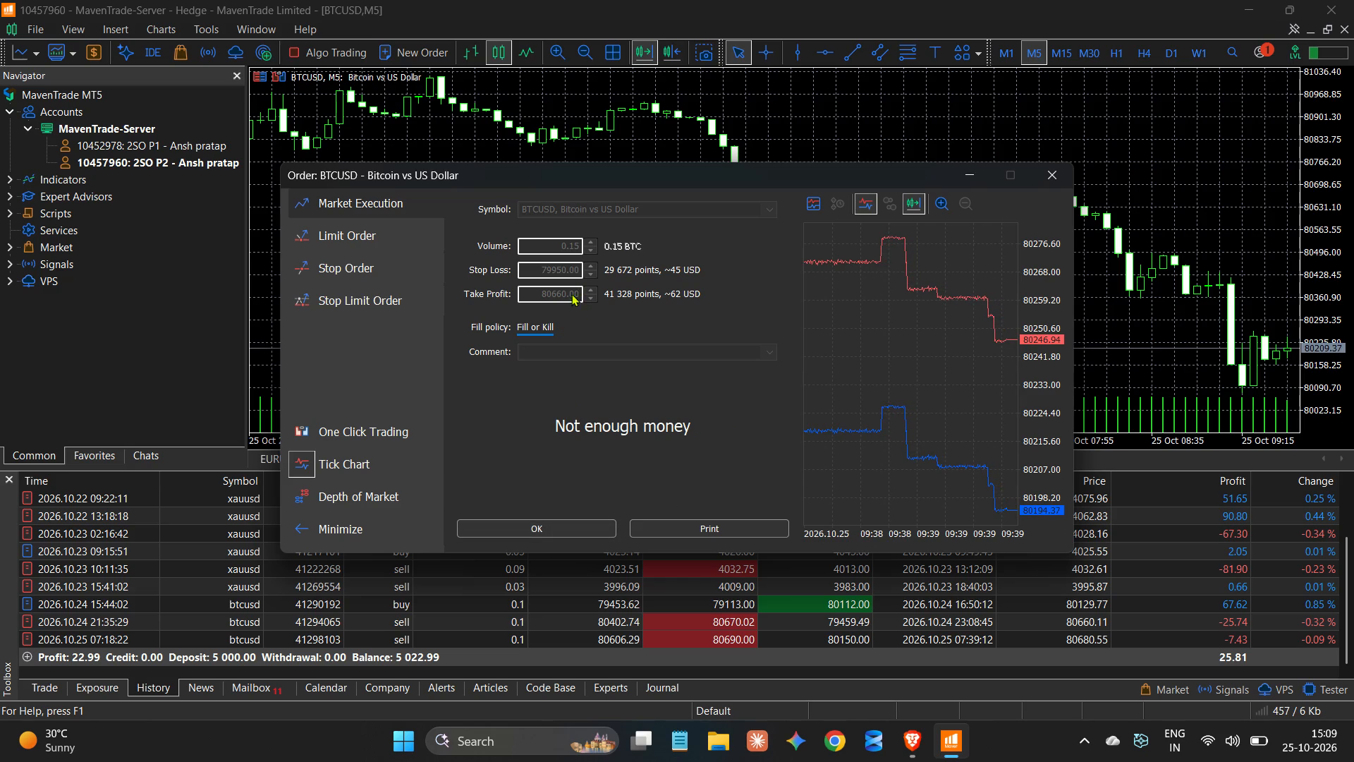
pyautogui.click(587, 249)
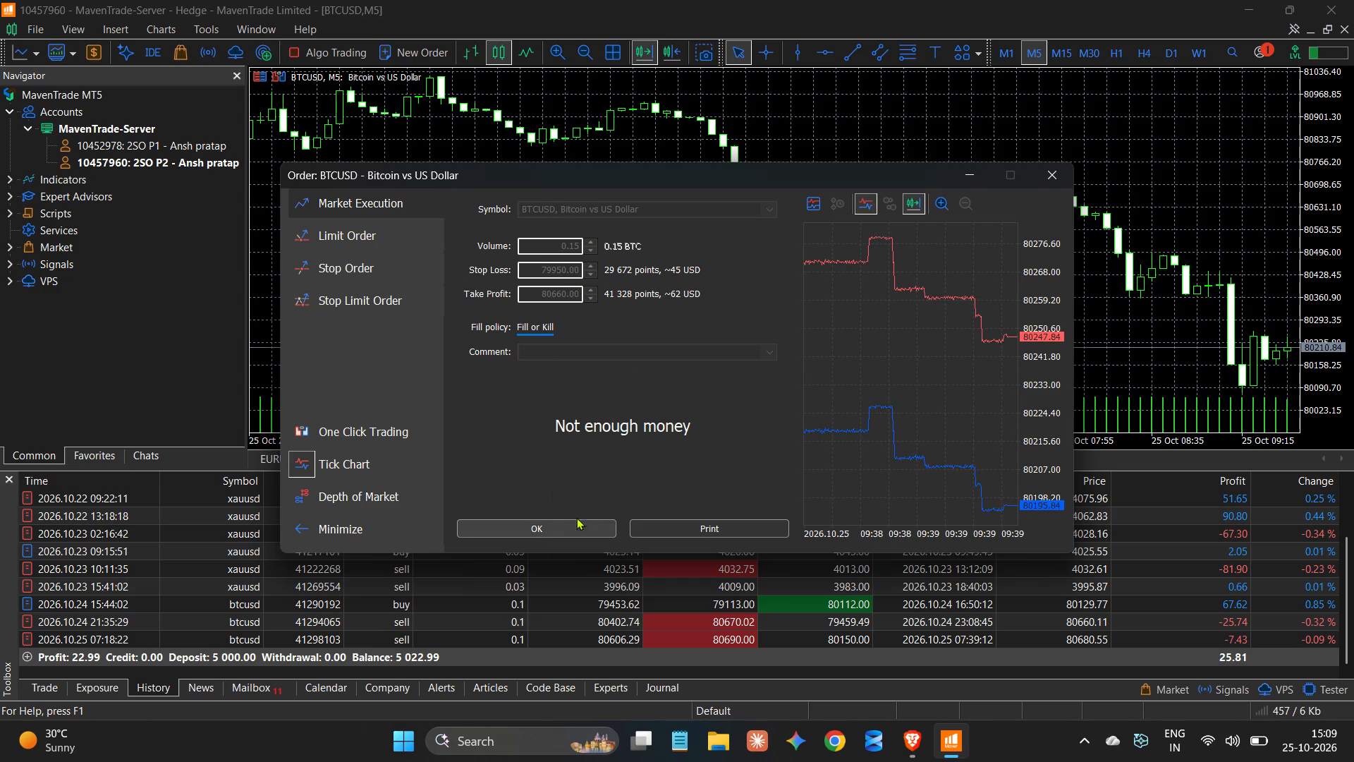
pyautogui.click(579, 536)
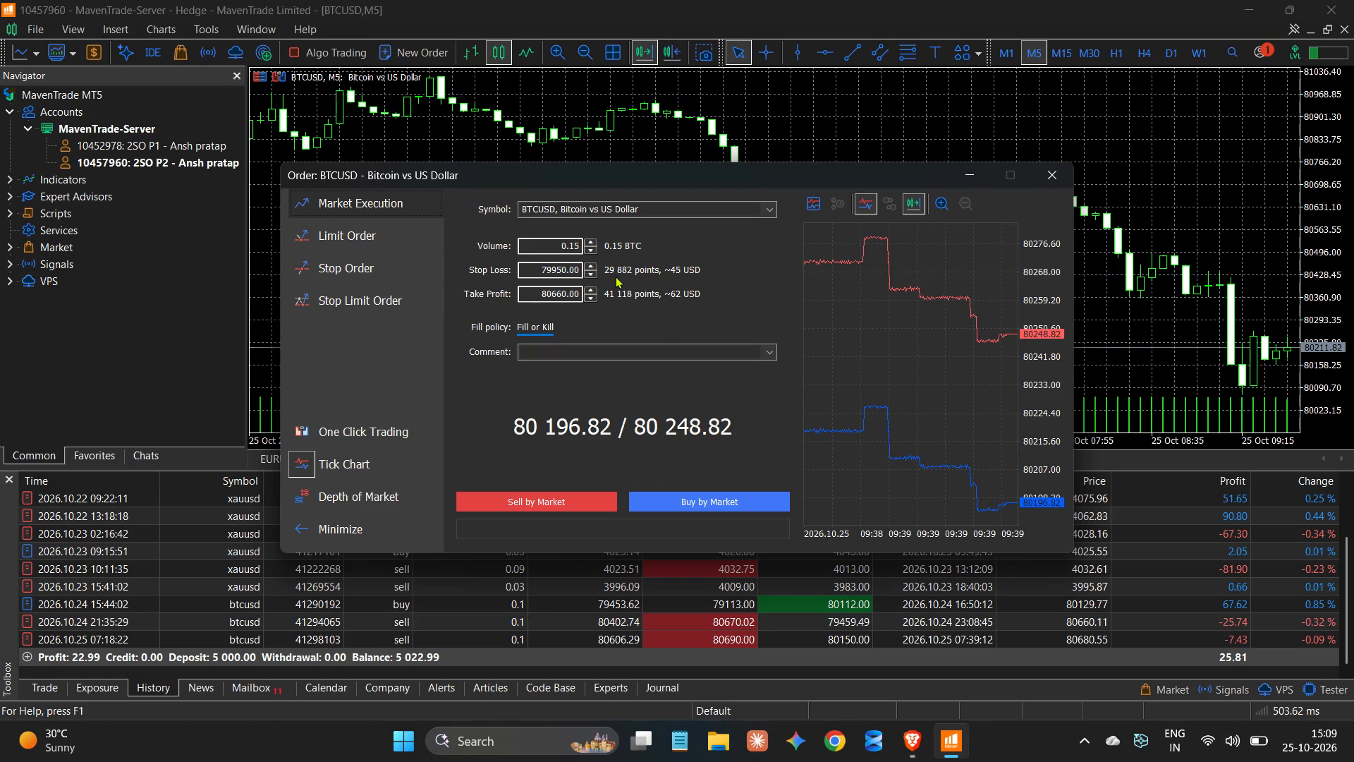
# Reduce the BTCUSD order volume to 0.10 BTC, buy at market, and put the order window away.
pyautogui.click(586, 250)
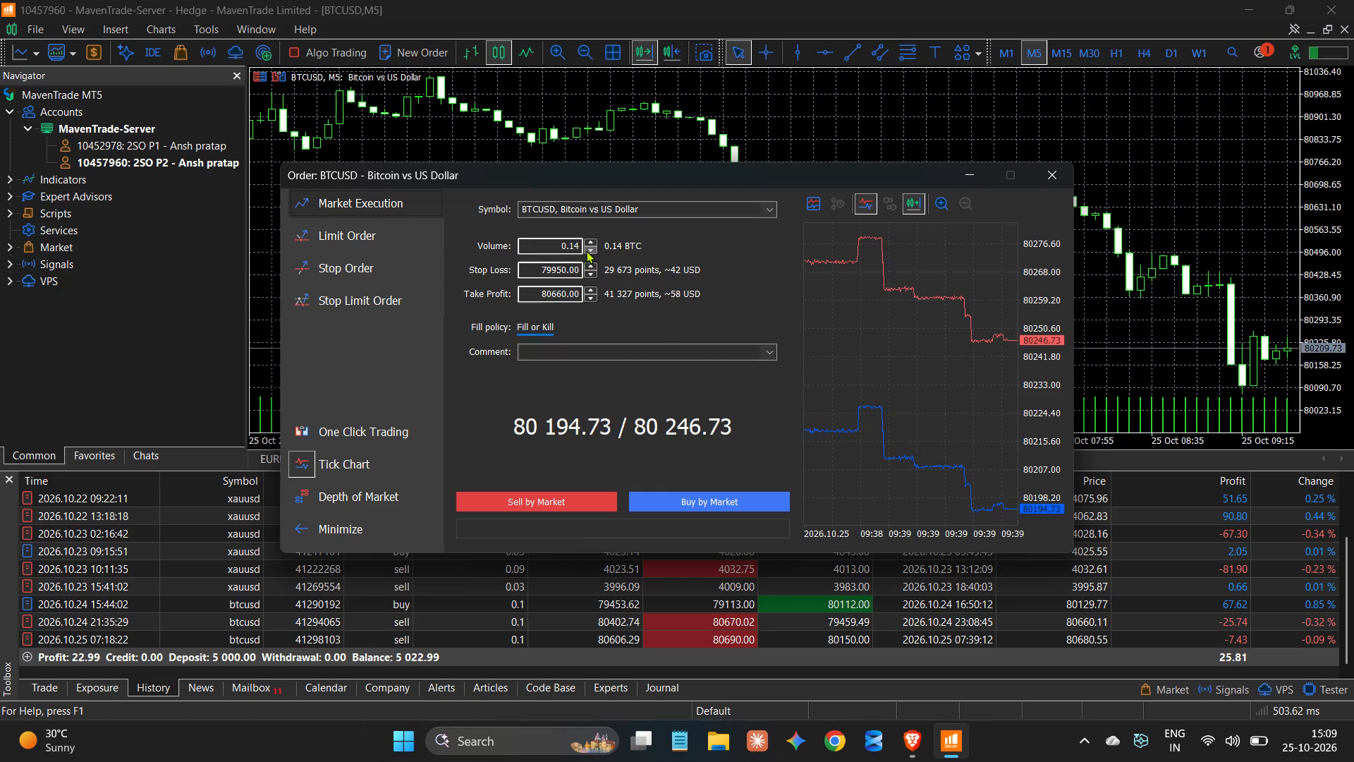
pyautogui.tripleClick(586, 250)
pyautogui.click(586, 250)
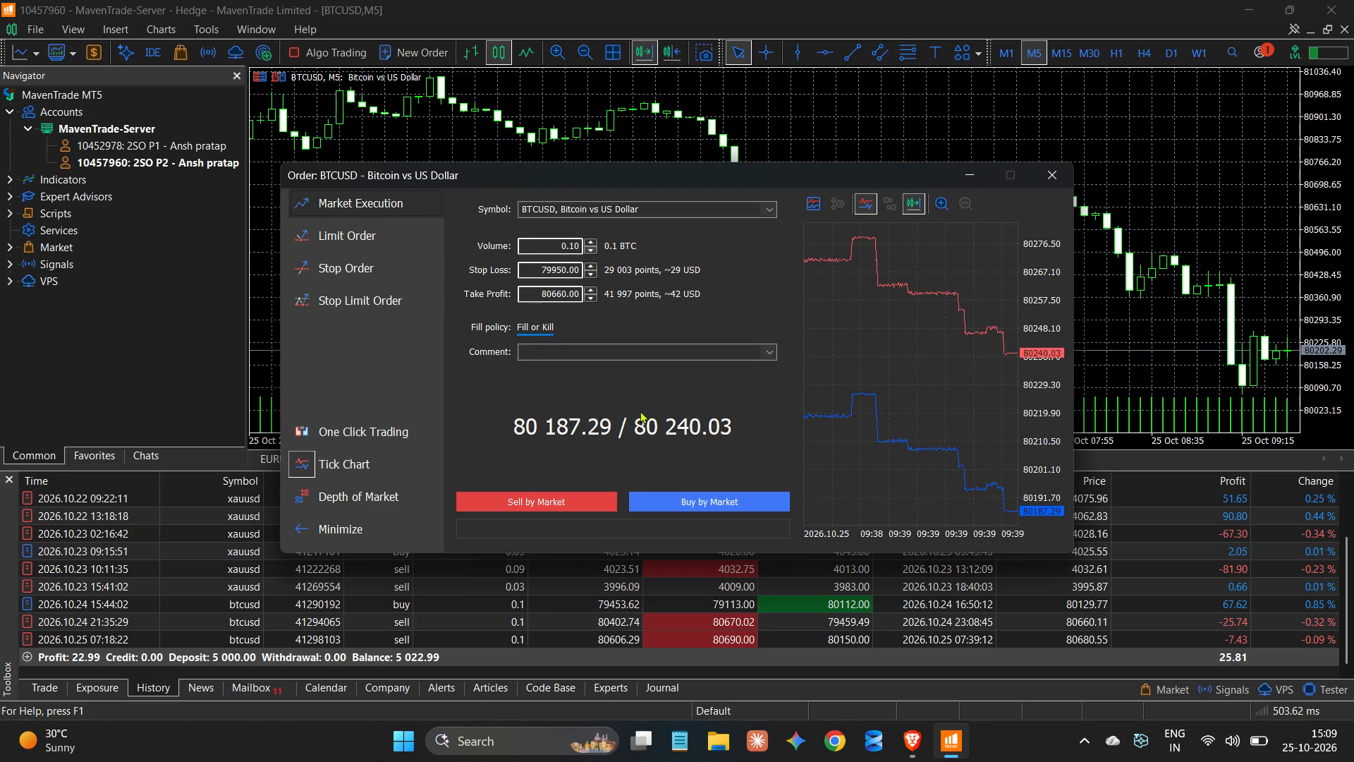
pyautogui.click(695, 495)
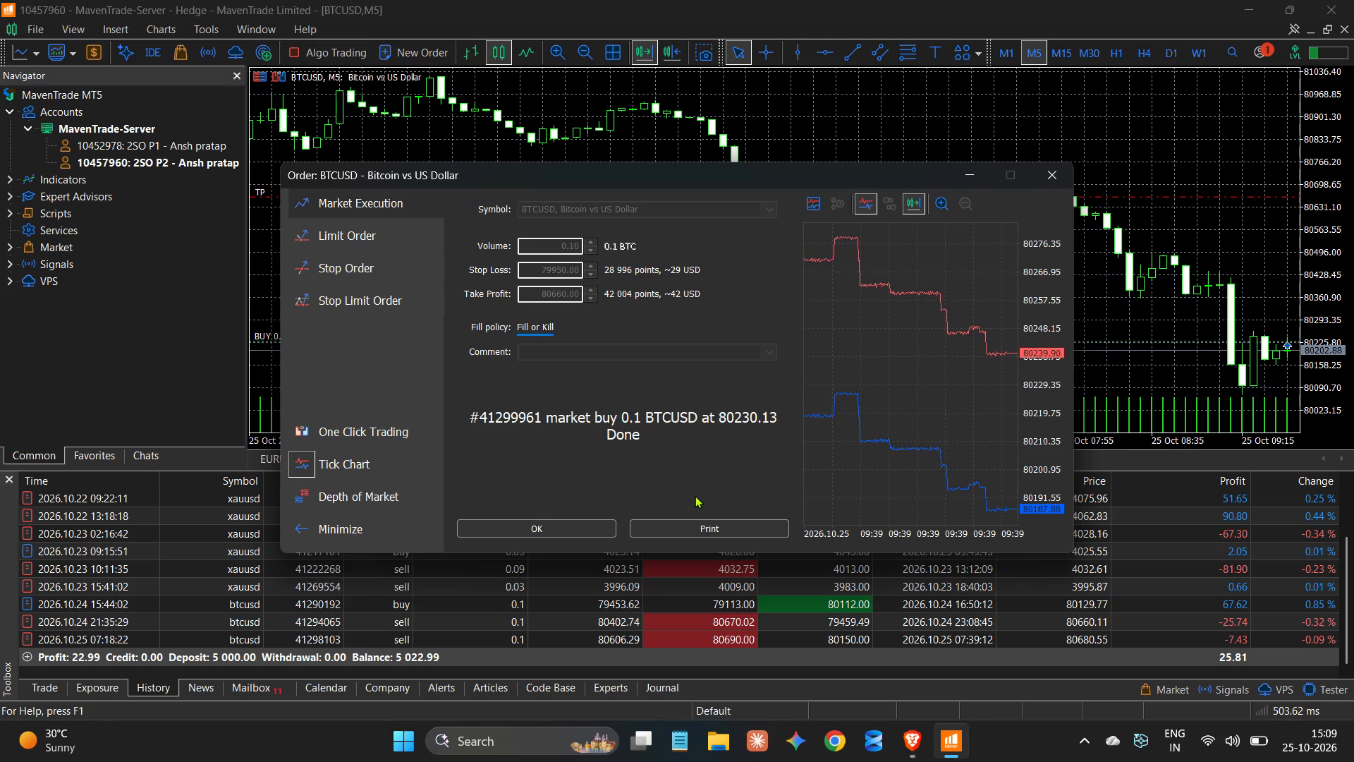
pyautogui.click(970, 186)
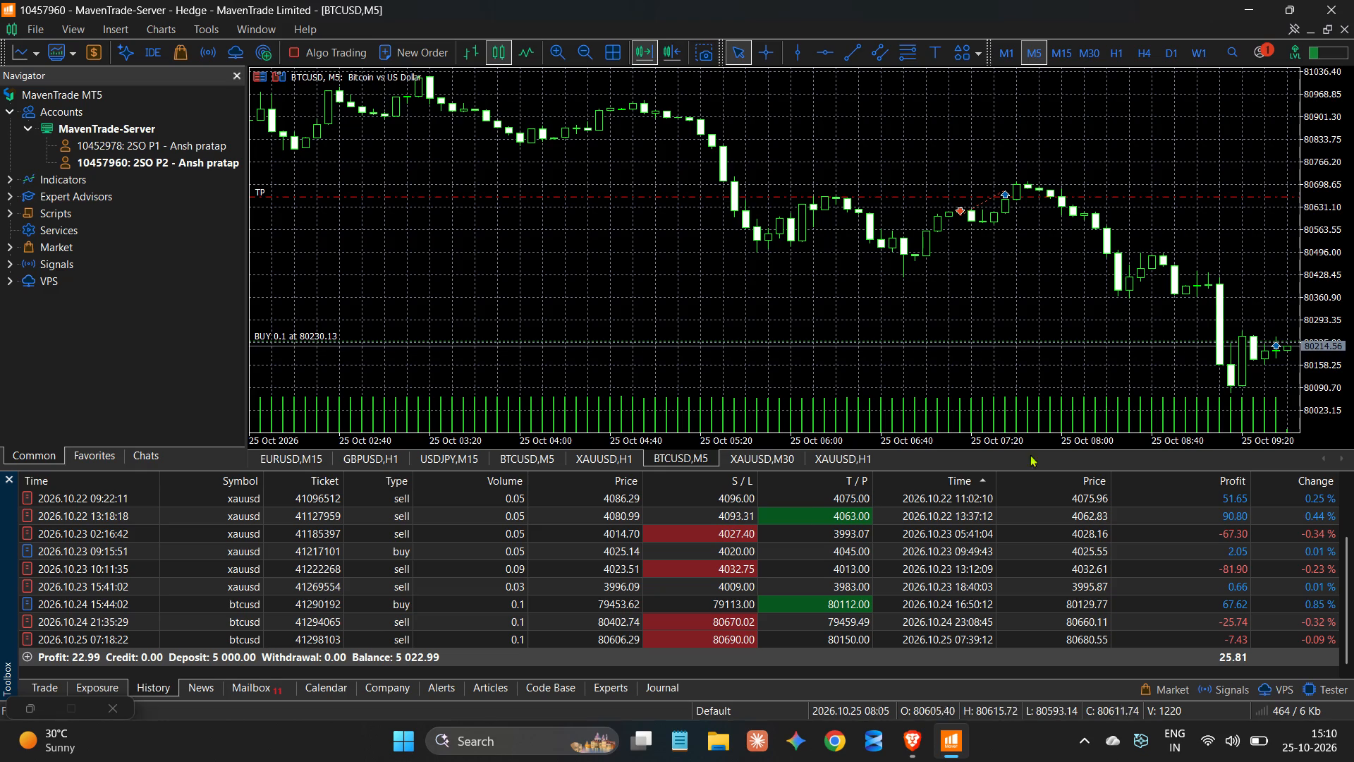
# Show the open positions list to examine the new BTCUSD buy trade.
pyautogui.click(35, 681)
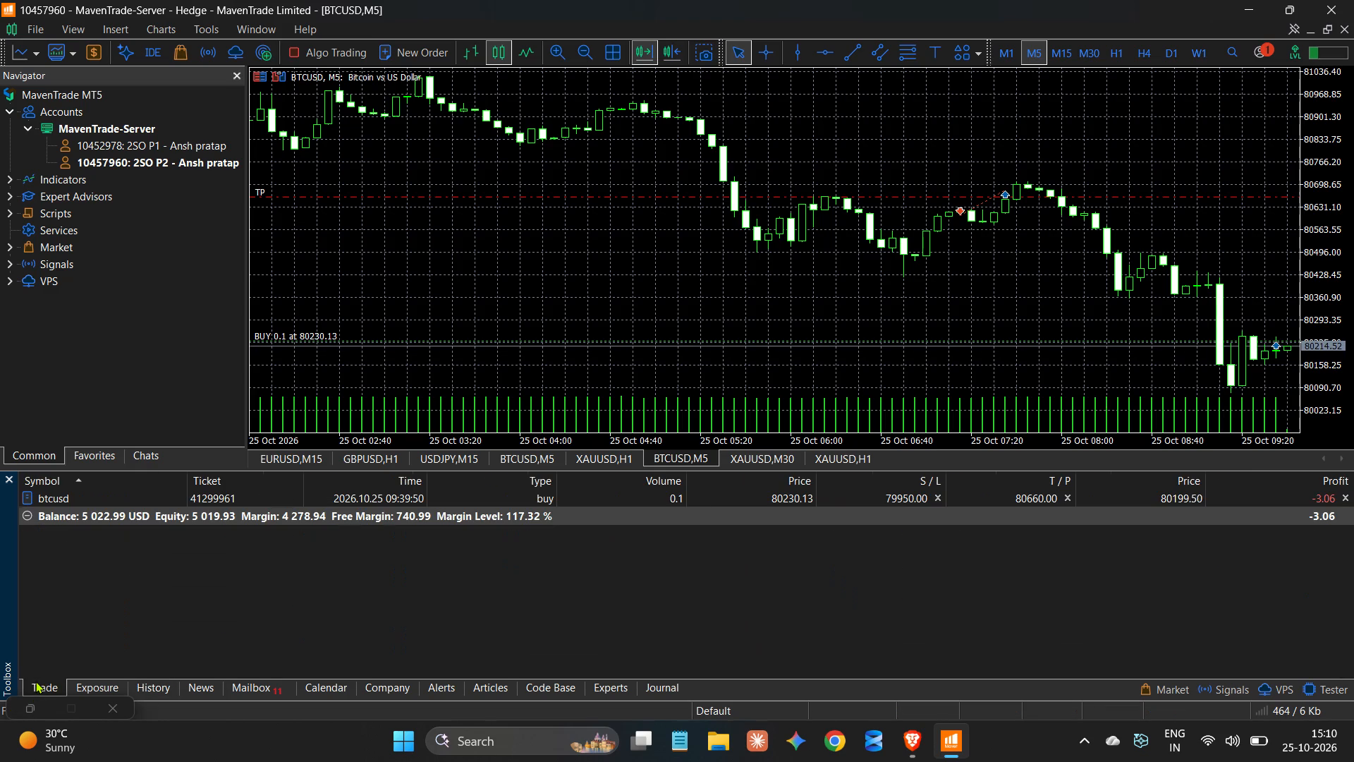
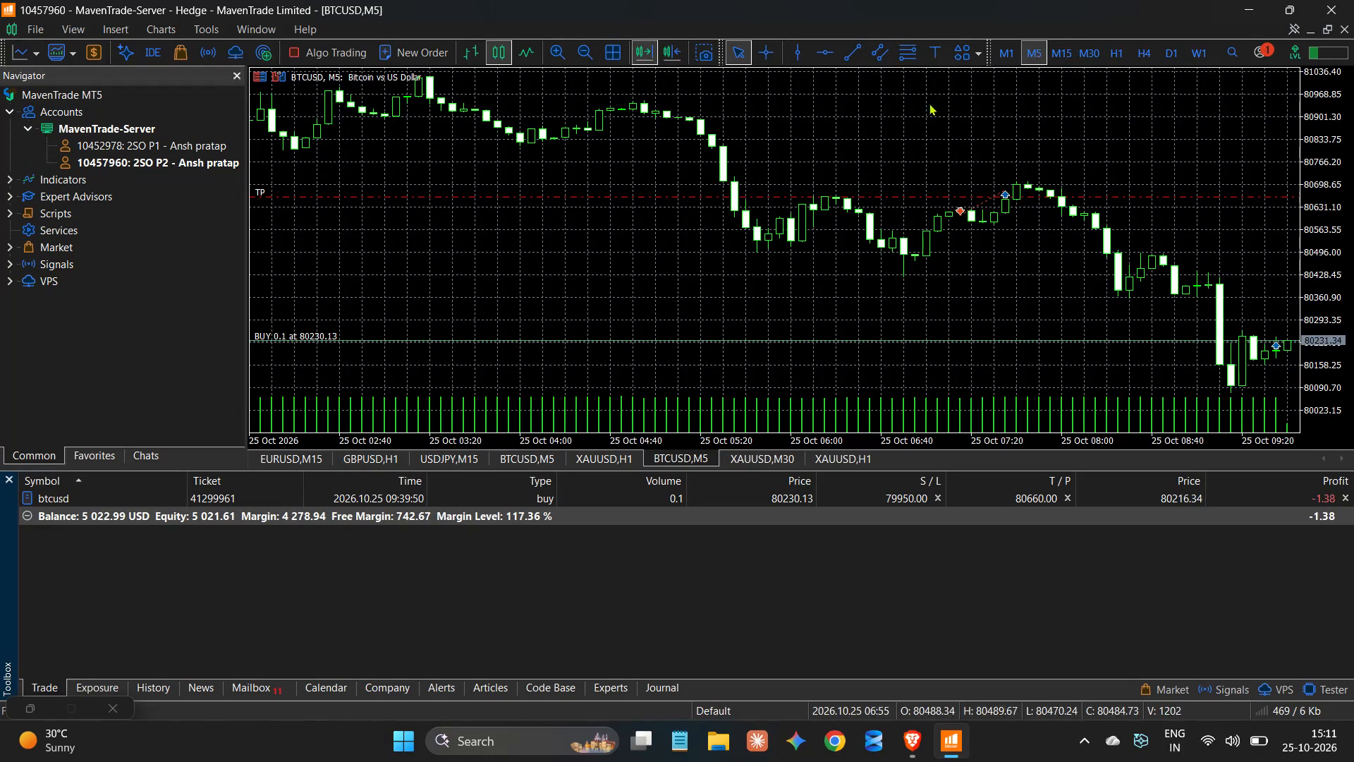
# Switch the BTCUSD chart to the M15 timeframe.
pyautogui.click(1071, 56)
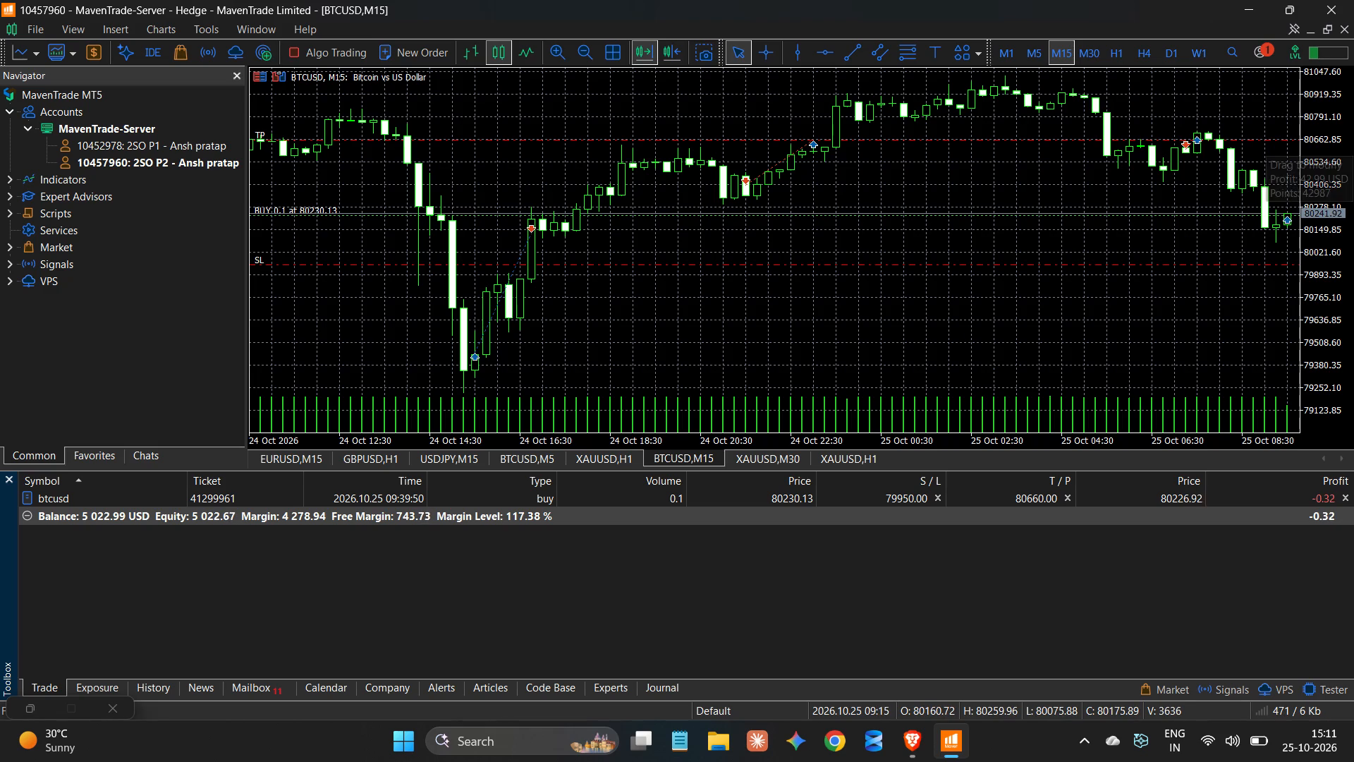
# Try to raise the BTCUSD position's take profit level on the chart, and dismiss the completed buy order's confirmation.
pyautogui.moveTo(1272, 139); pyautogui.dragTo(1272, 102)
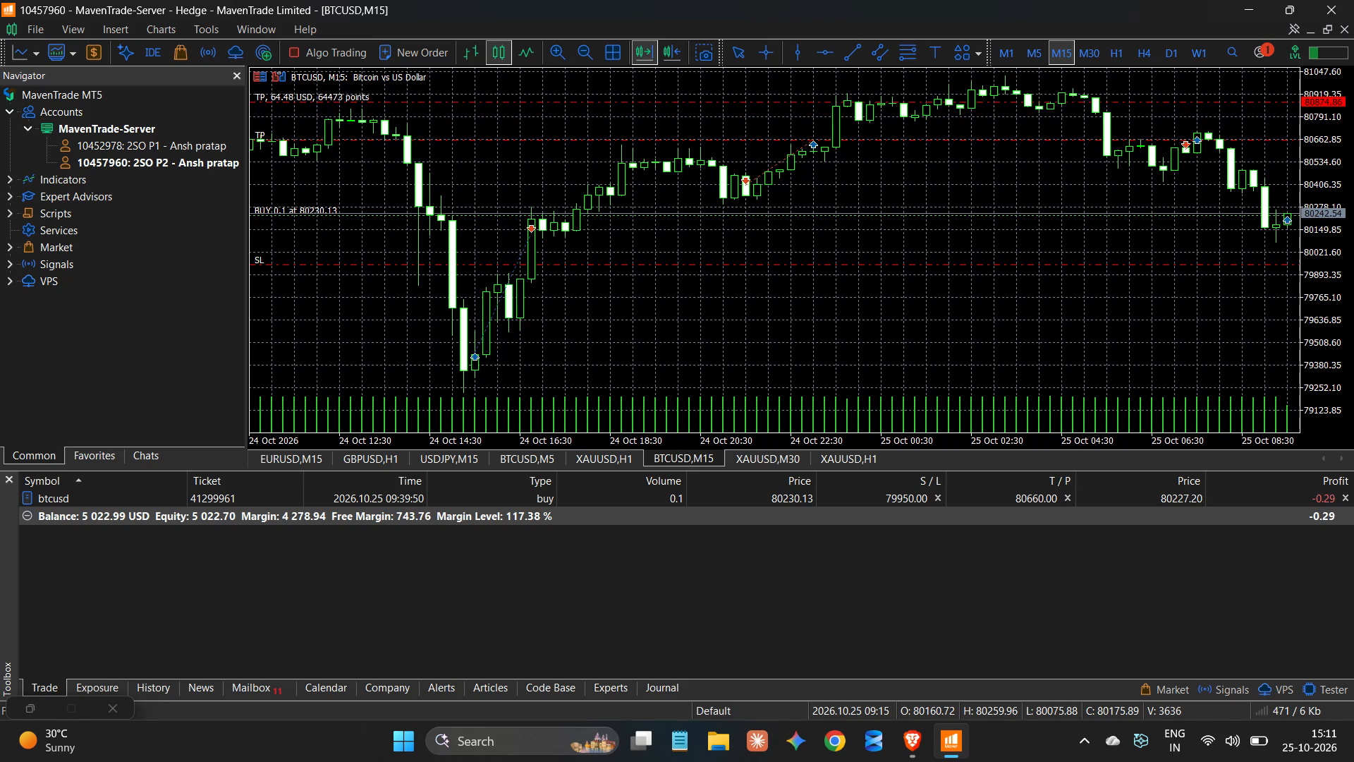
pyautogui.moveTo(1272, 102); pyautogui.dragTo(1272, 101)
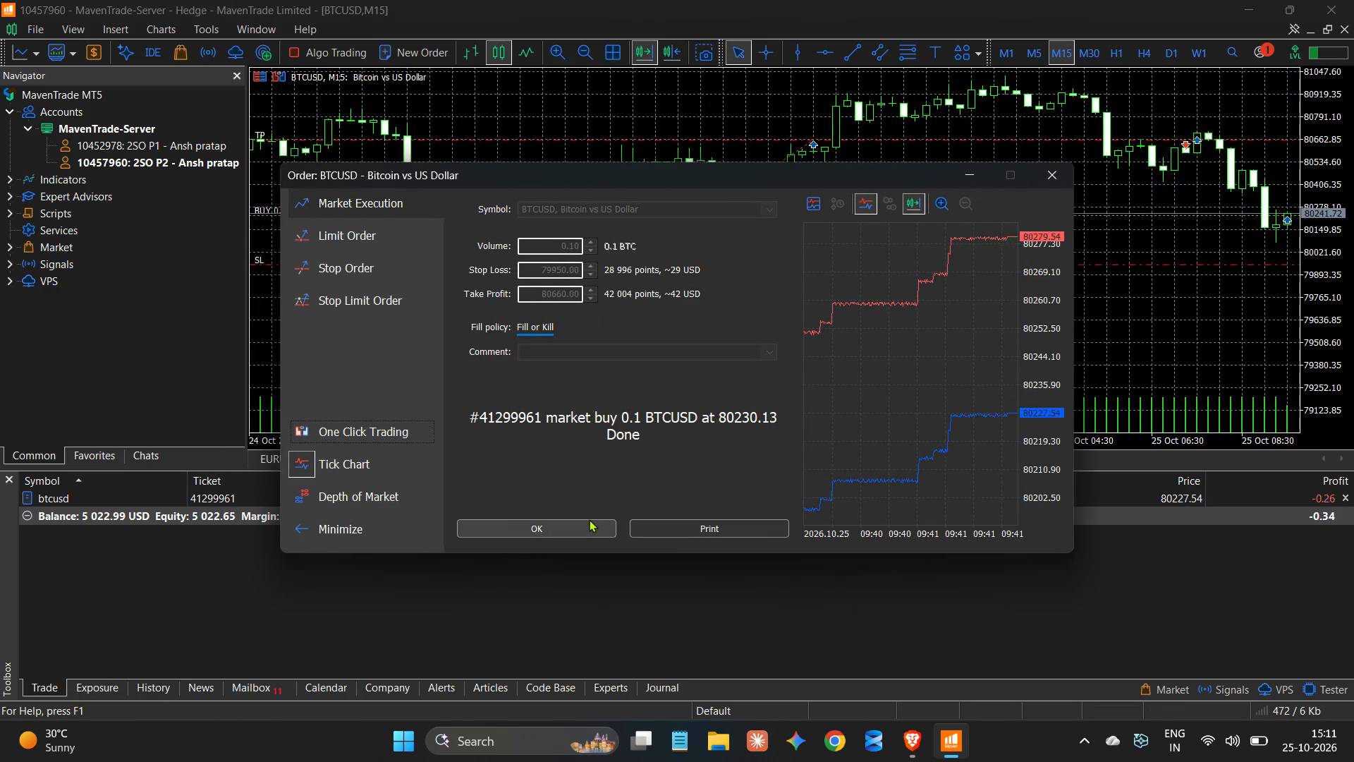
pyautogui.click(589, 519)
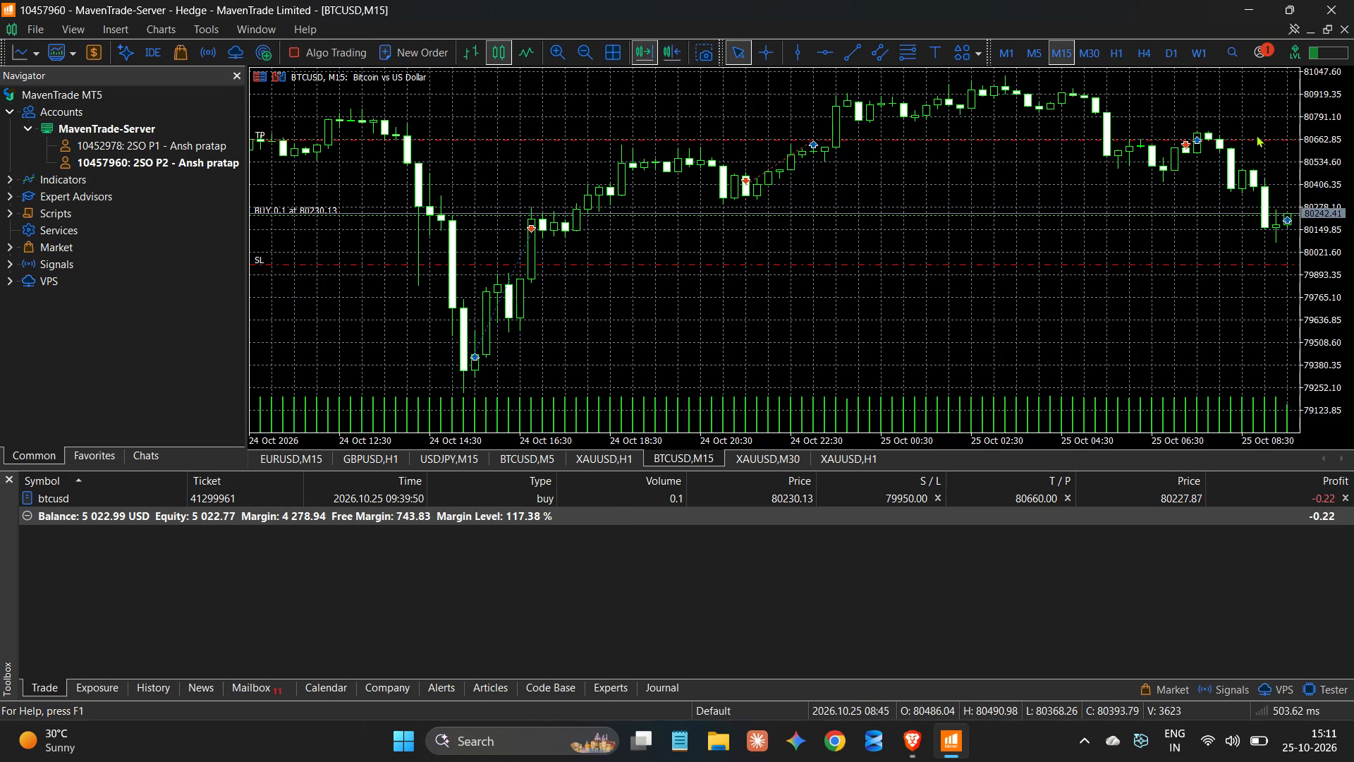
# Raise the open BTCUSD buy position's take profit to 80963.01 from the chart, keeping the stop loss at 79950, and close the confirmation.
pyautogui.moveTo(1254, 140); pyautogui.dragTo(1250, 107)
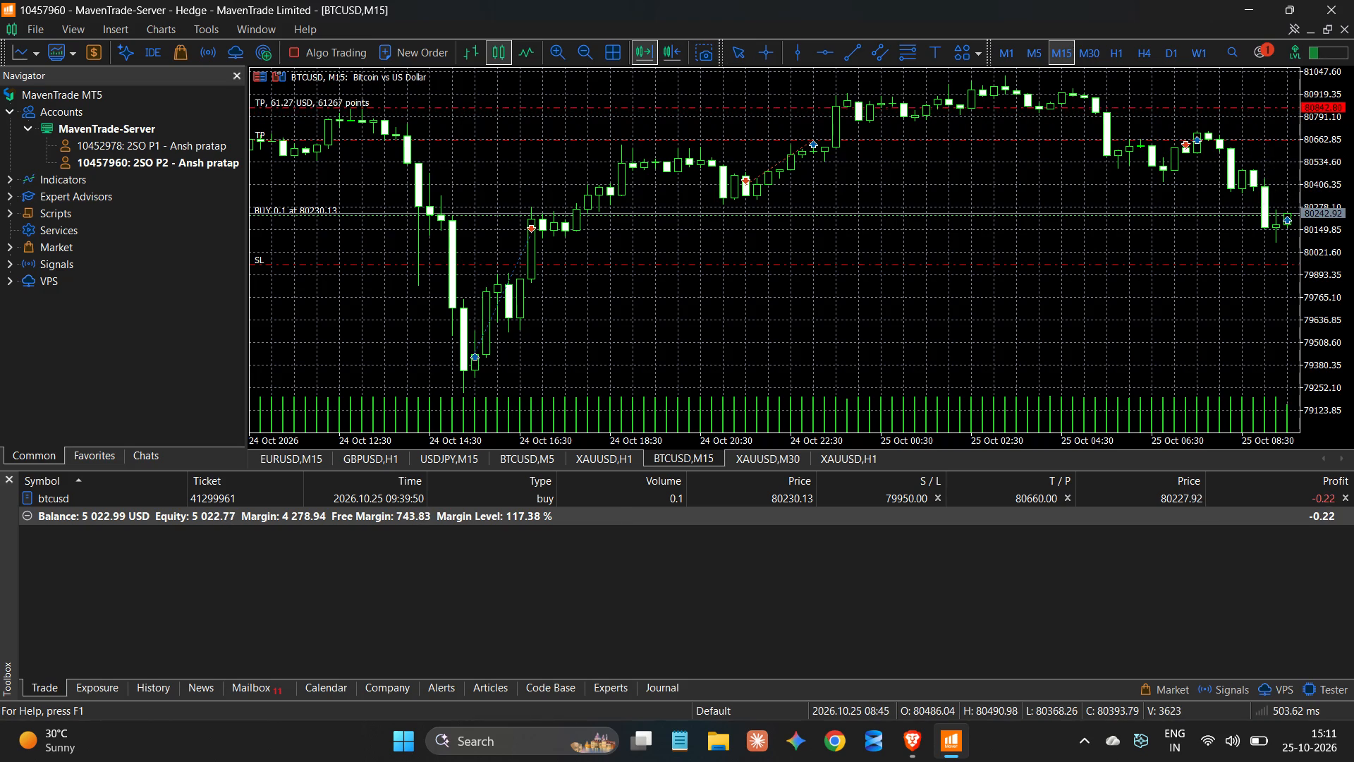
pyautogui.moveTo(1250, 107); pyautogui.dragTo(1246, 86)
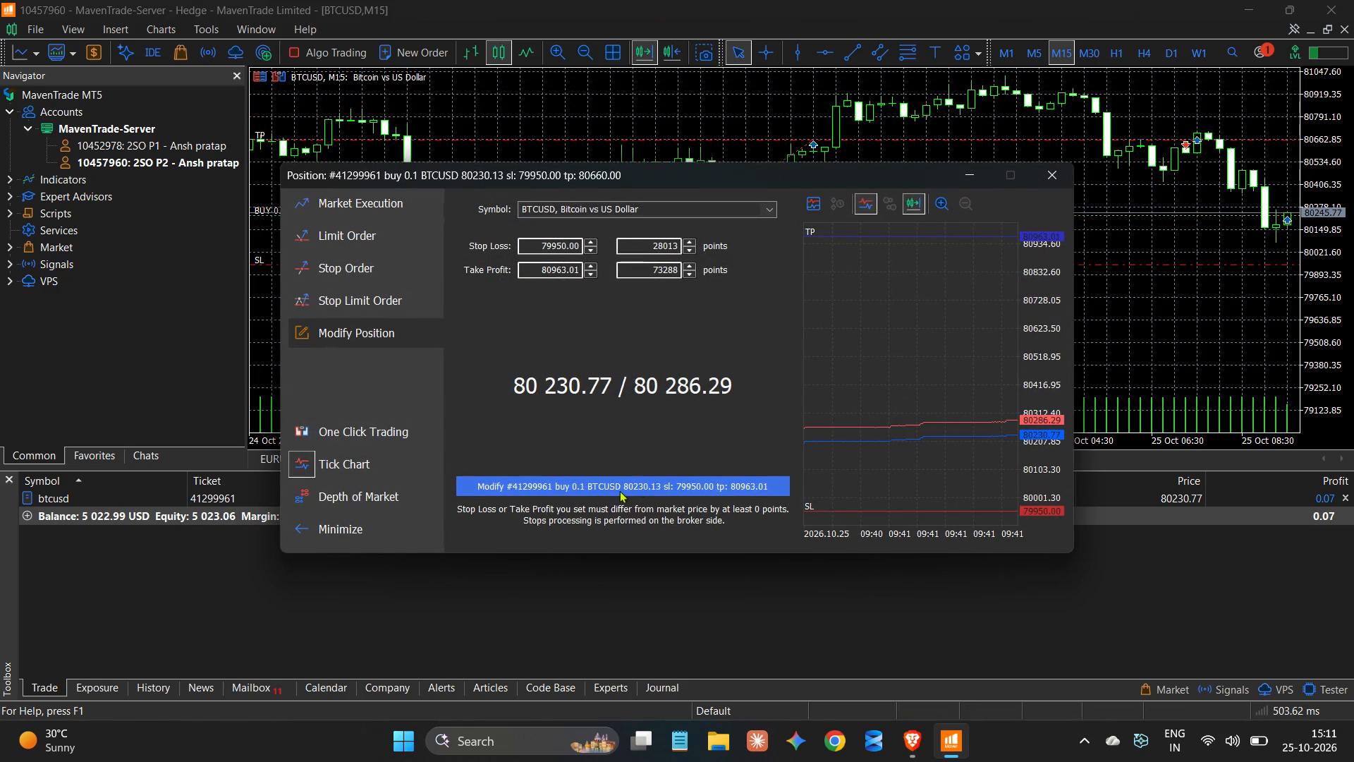
pyautogui.click(626, 483)
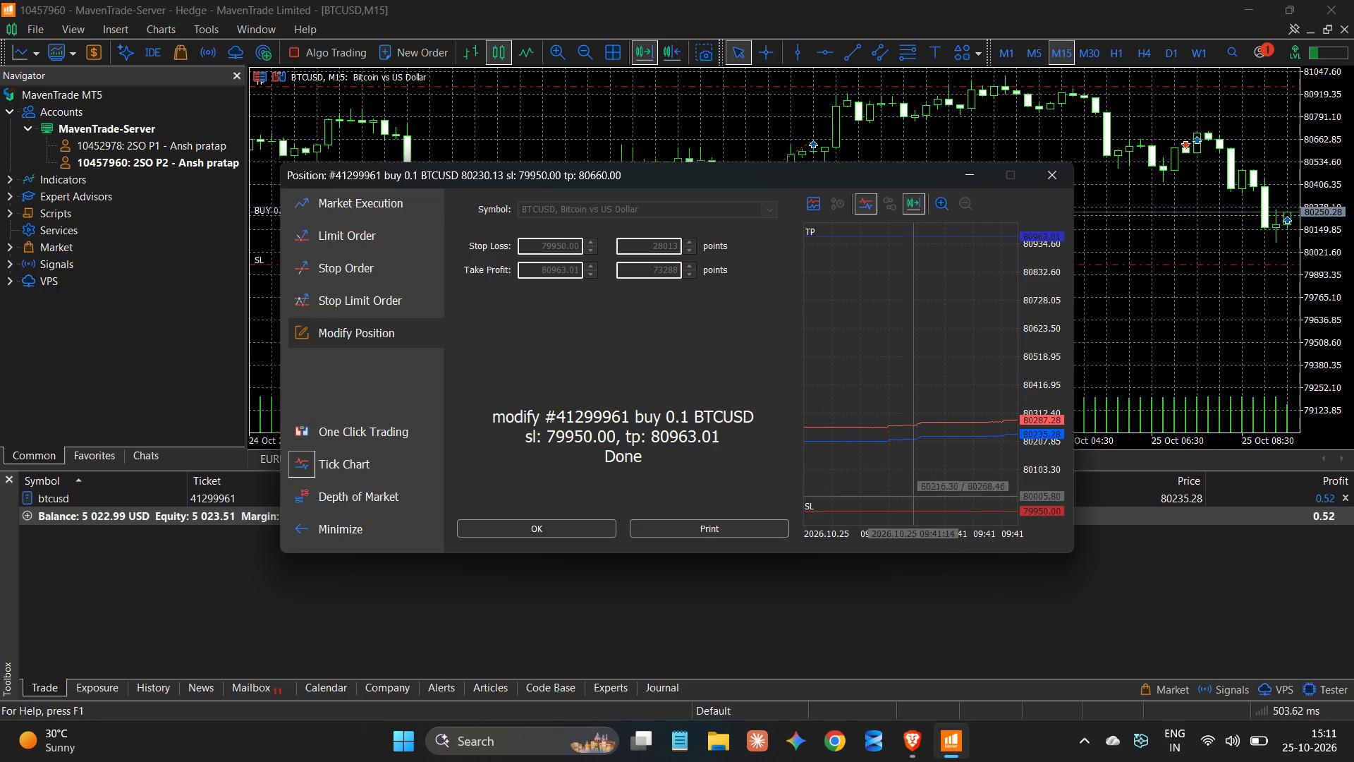
pyautogui.click(1198, 138)
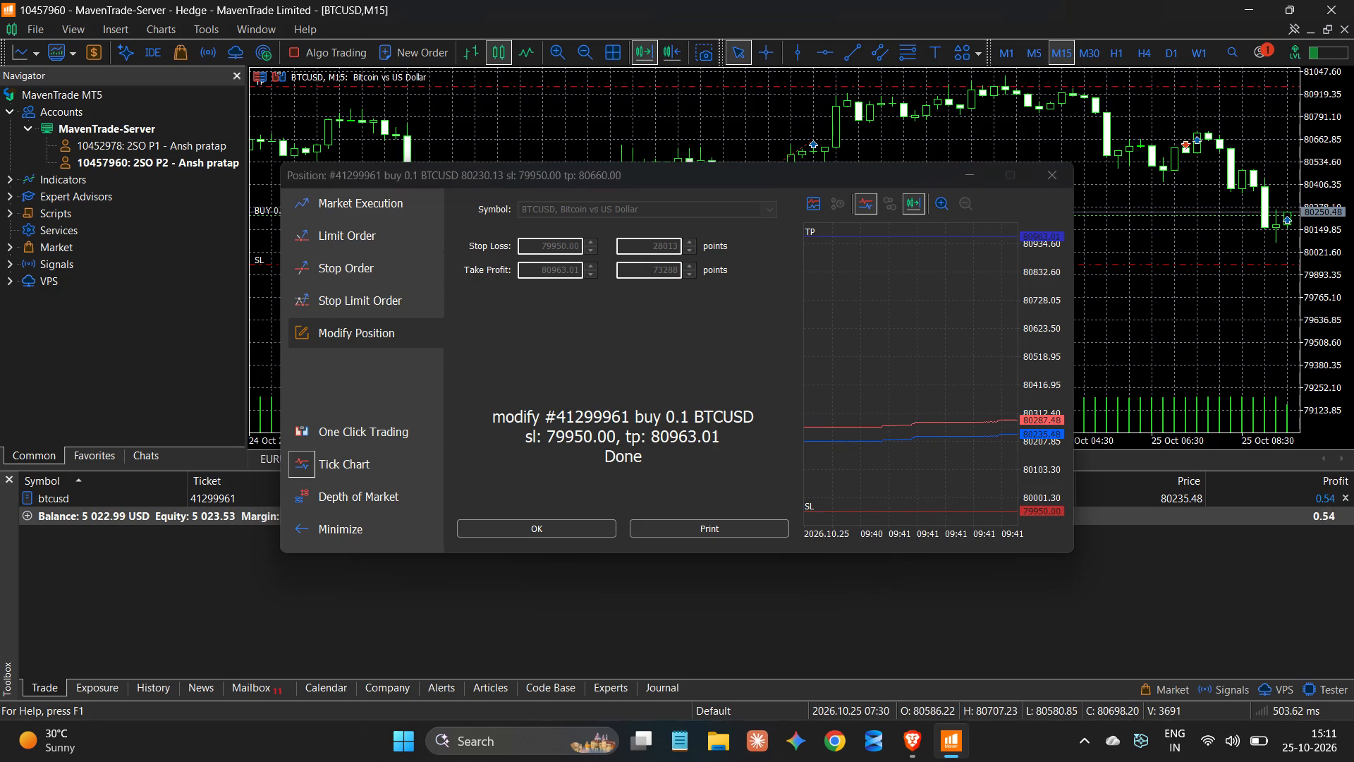
pyautogui.click(1190, 346)
pyautogui.doubleClick(1190, 346)
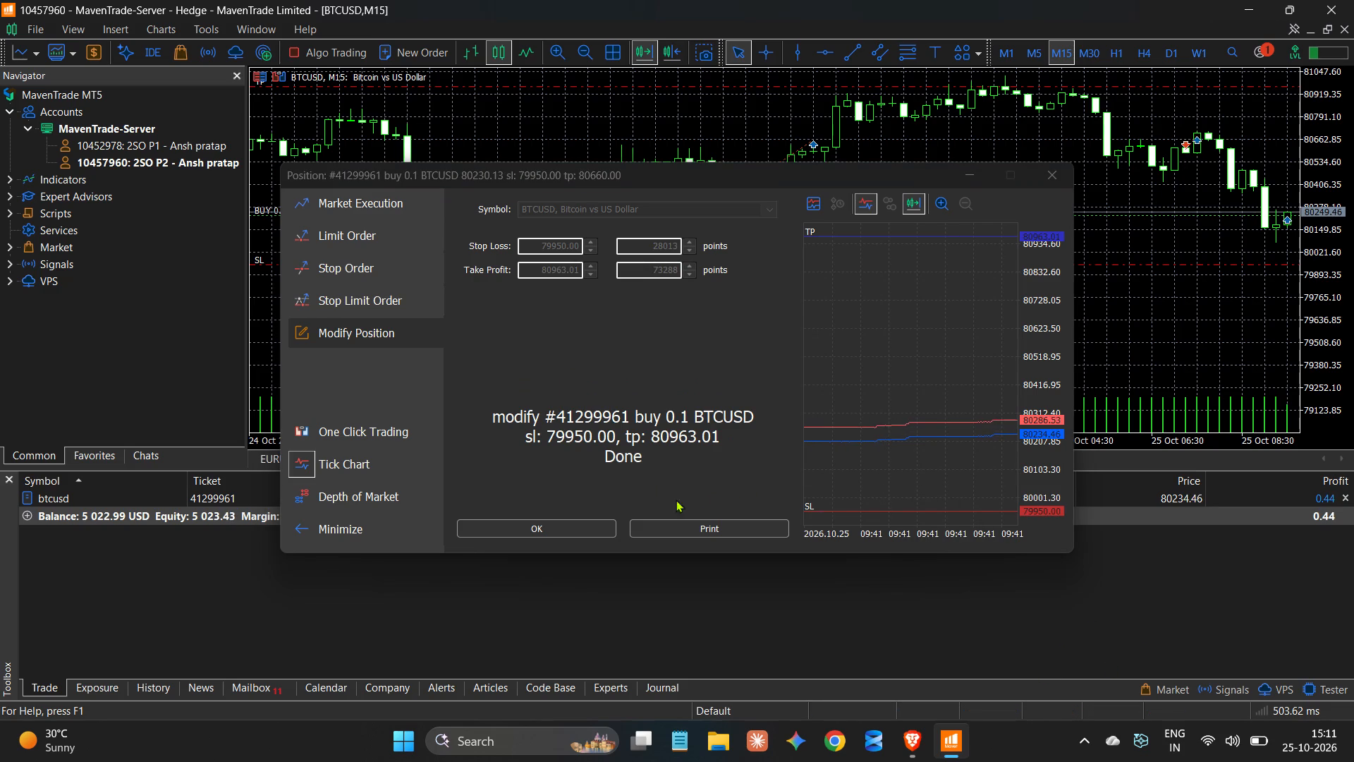
pyautogui.click(566, 520)
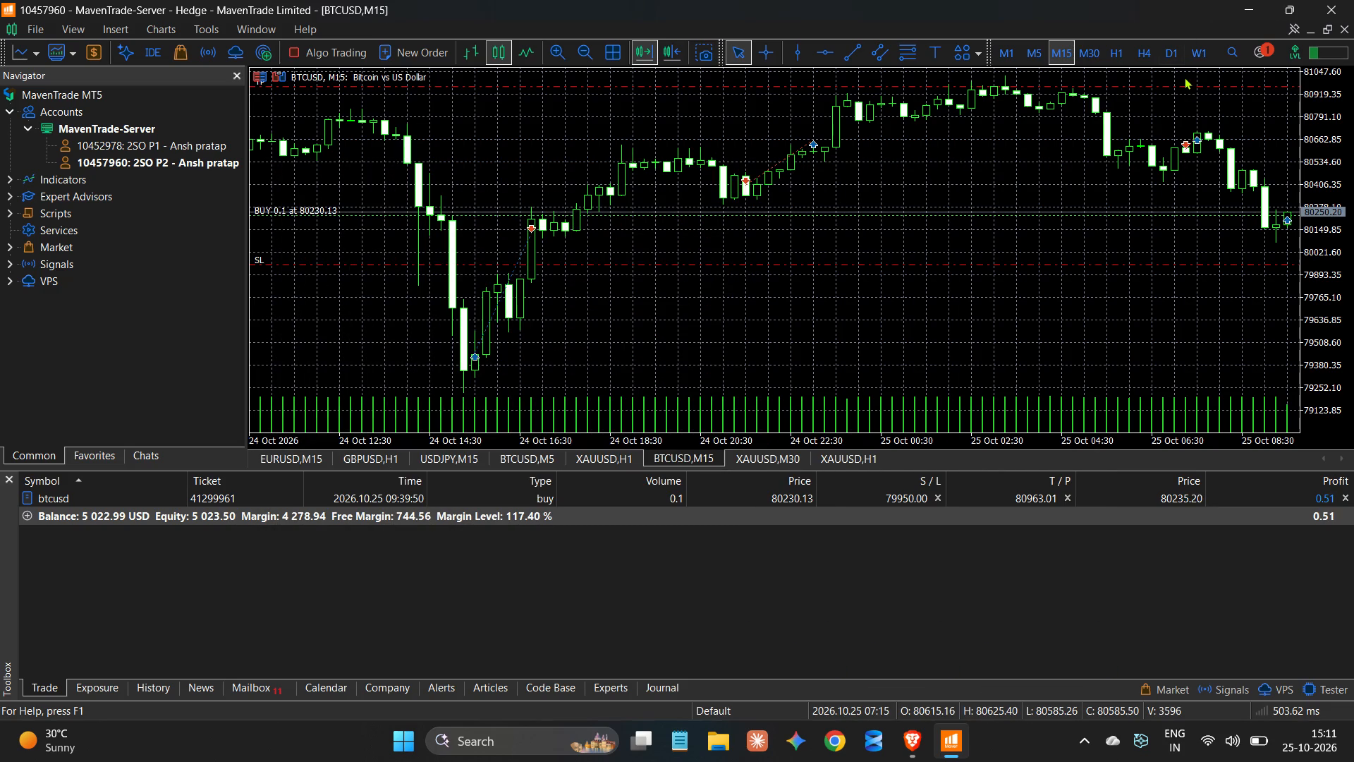
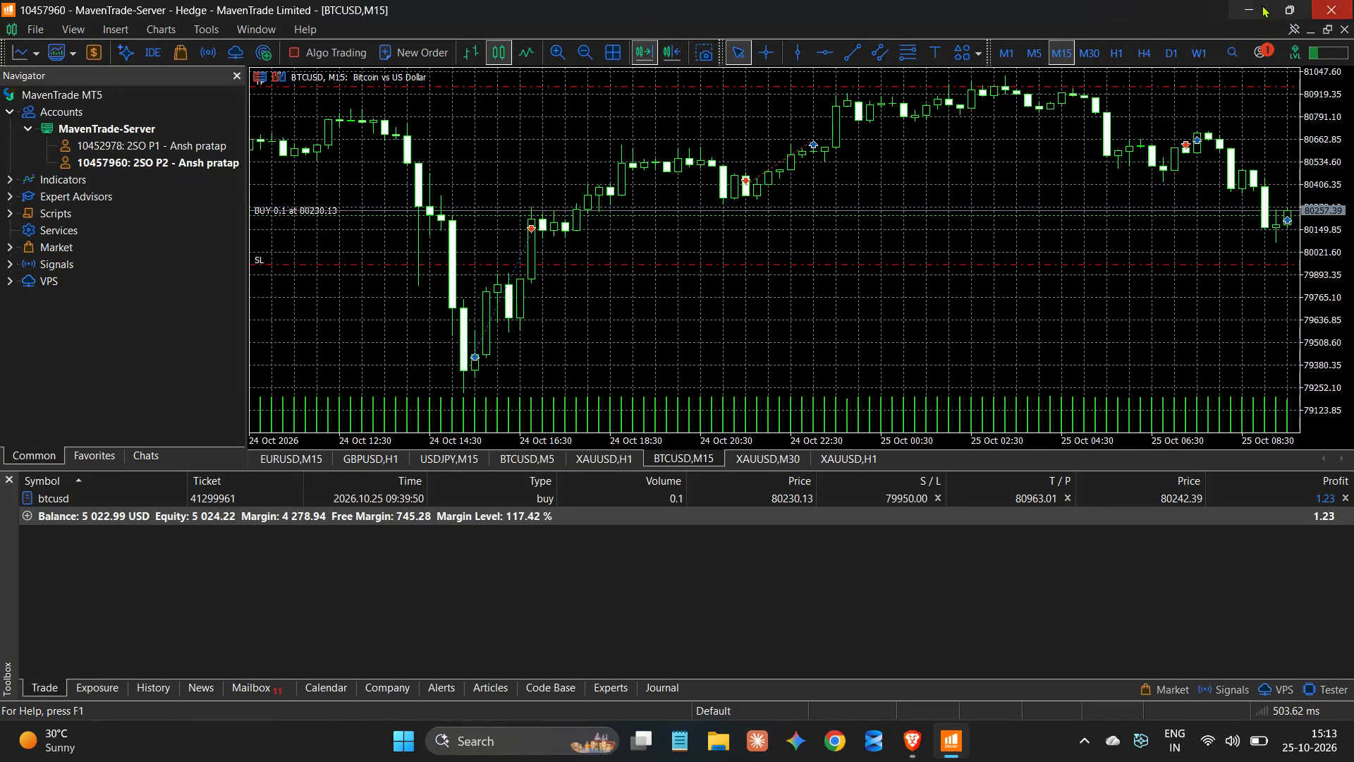
# Compare the BTCUSD 15-minute chart on TradingView in Brave with the open BTCUSD position in the MT5 terminal.
pyautogui.click(1243, 0)
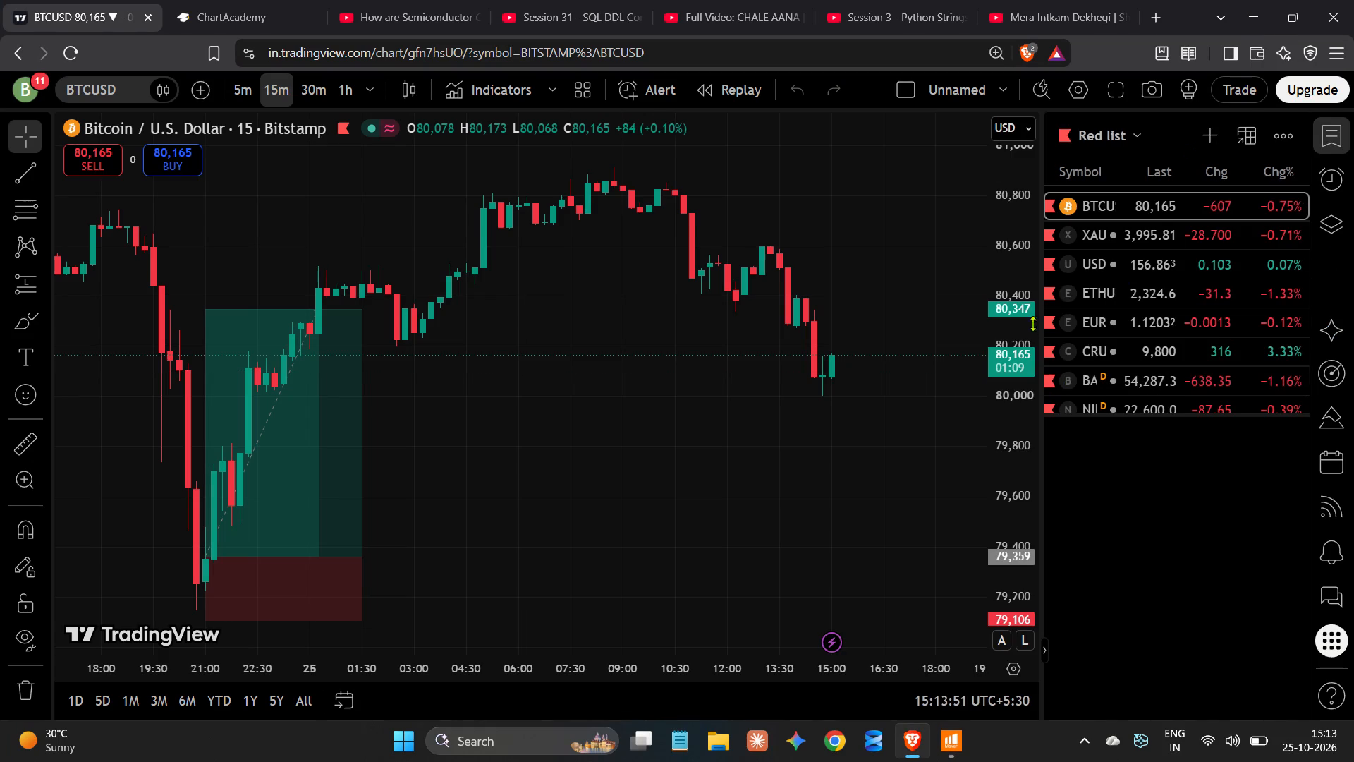
pyautogui.moveTo(1014, 292); pyautogui.dragTo(1010, 337)
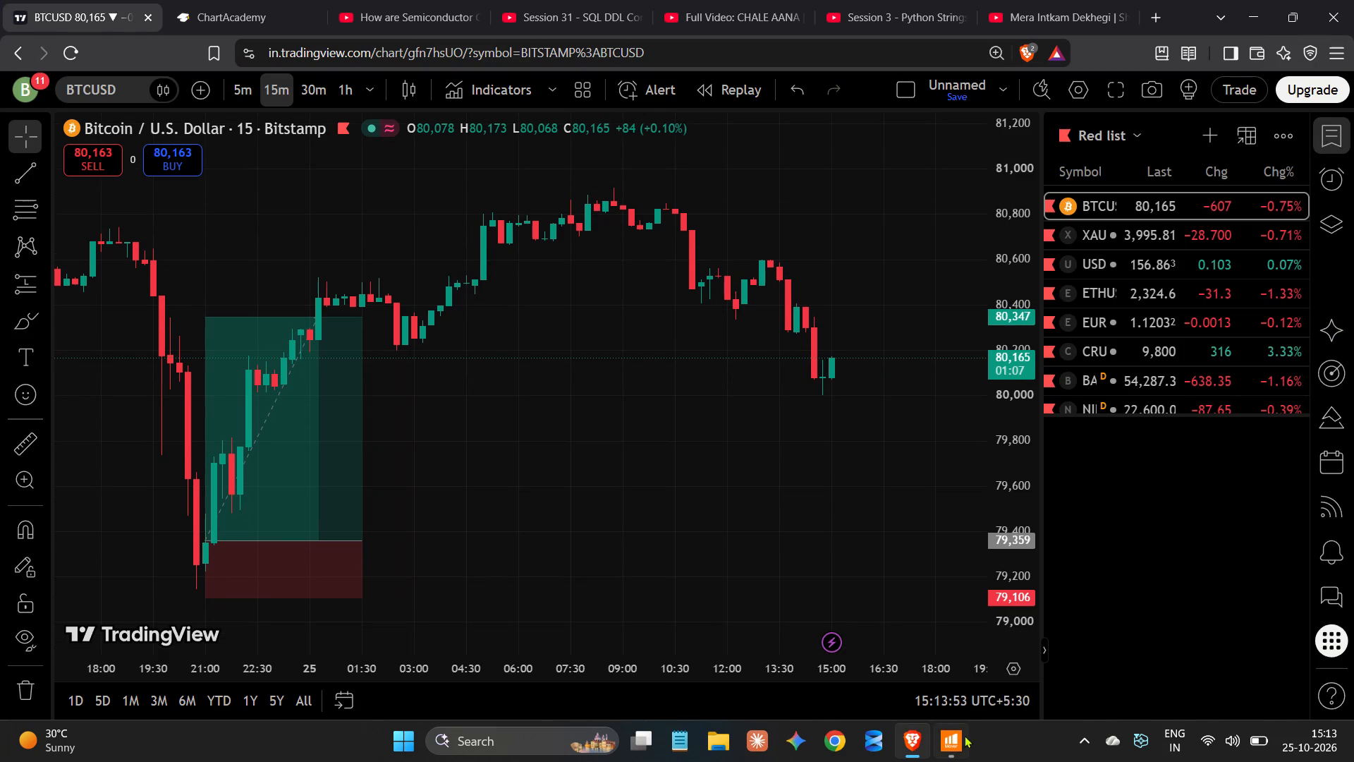
pyautogui.click(962, 743)
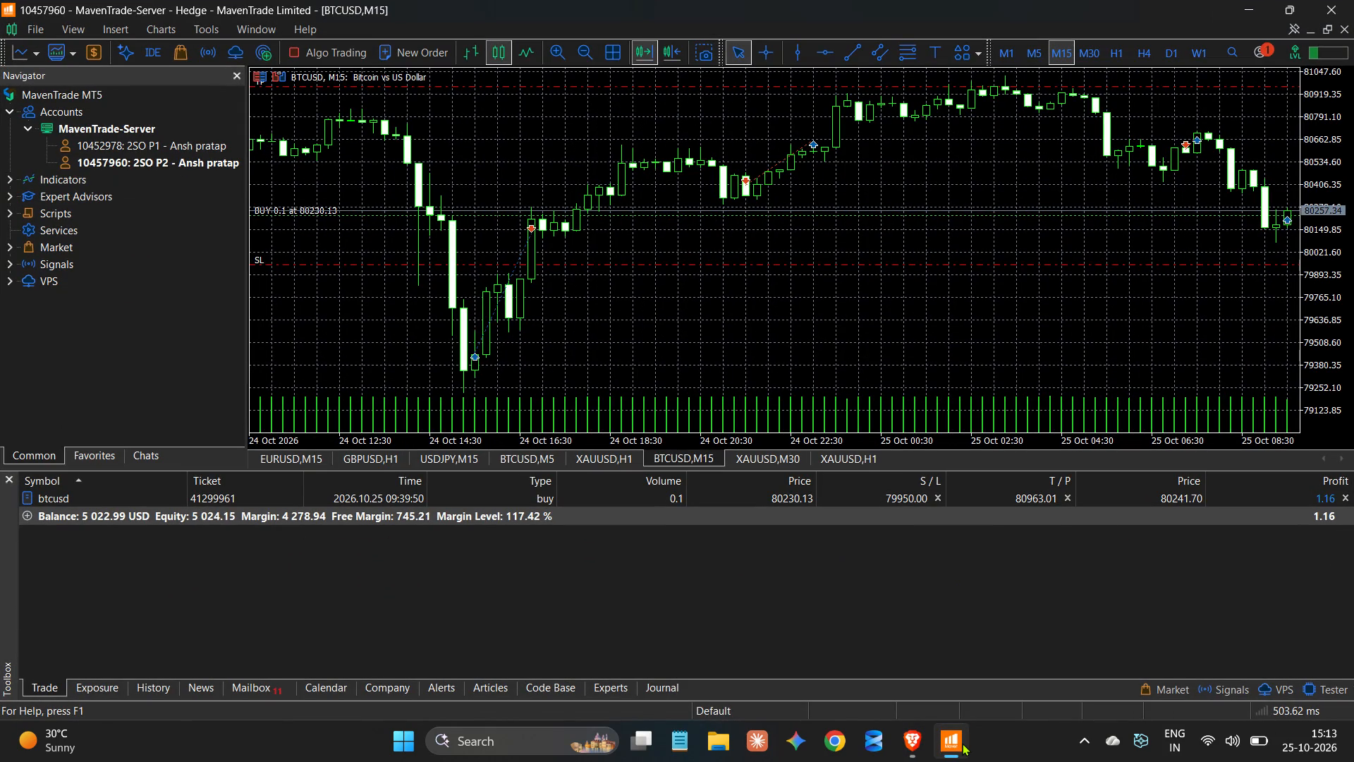
pyautogui.click(1246, 0)
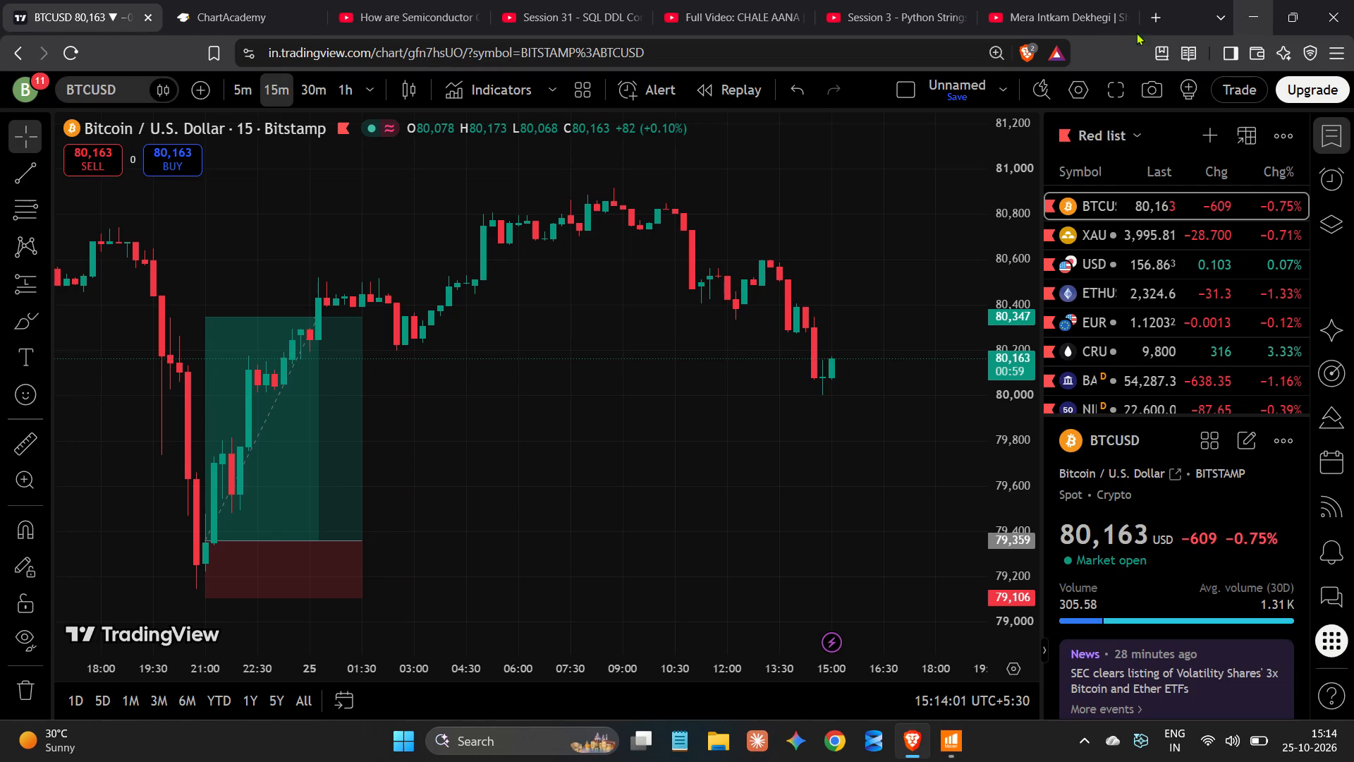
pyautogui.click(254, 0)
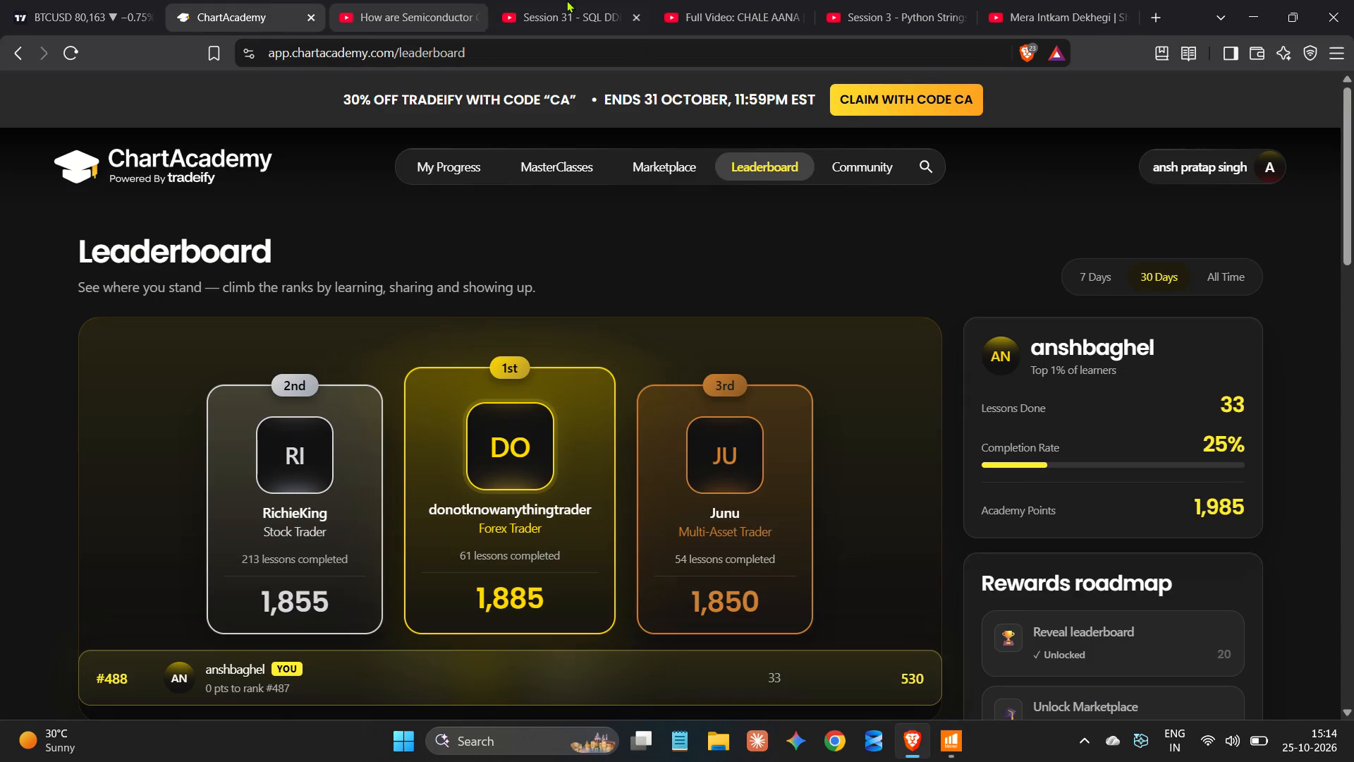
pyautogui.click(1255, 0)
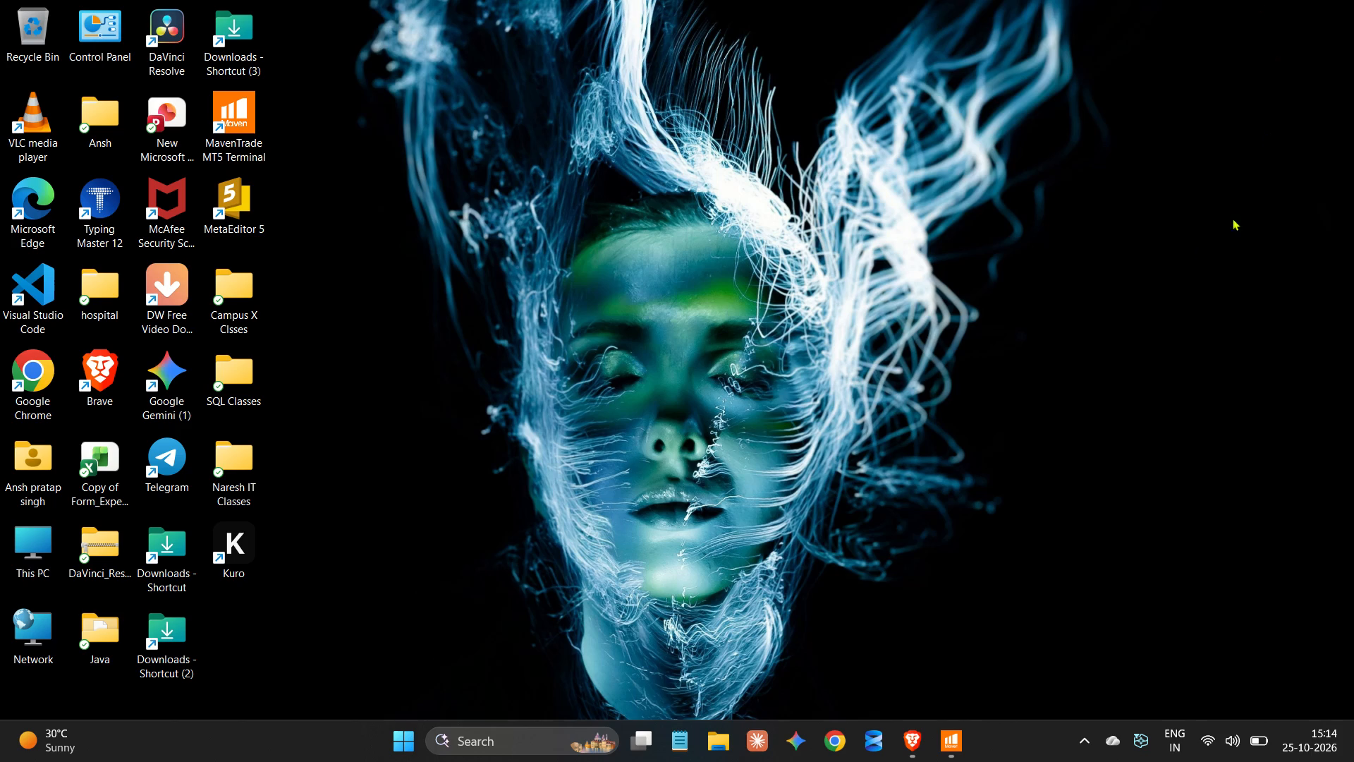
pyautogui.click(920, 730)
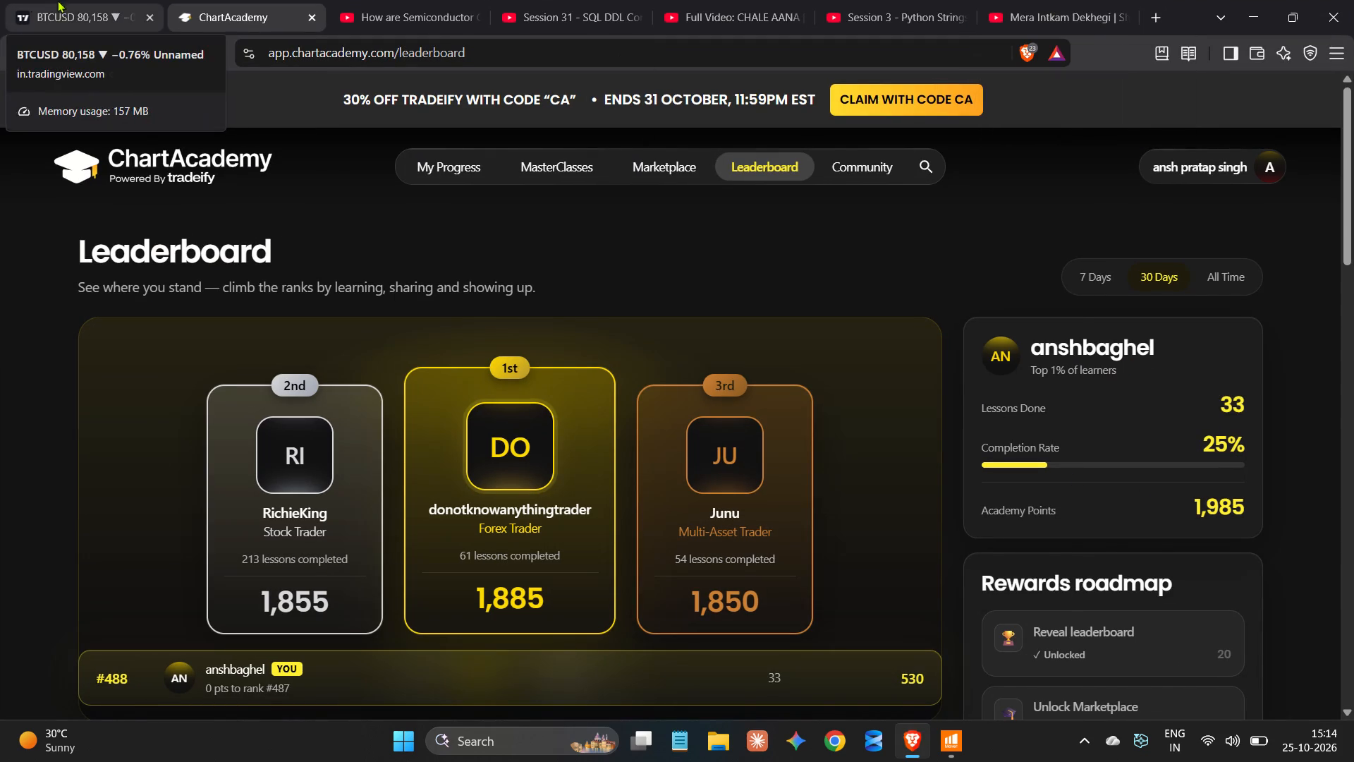
# Examine the latest BTCUSD candles on TradingView's 15-minute chart, and return to the MT5 terminal to check the open buy position.
pyautogui.click(31, 0)
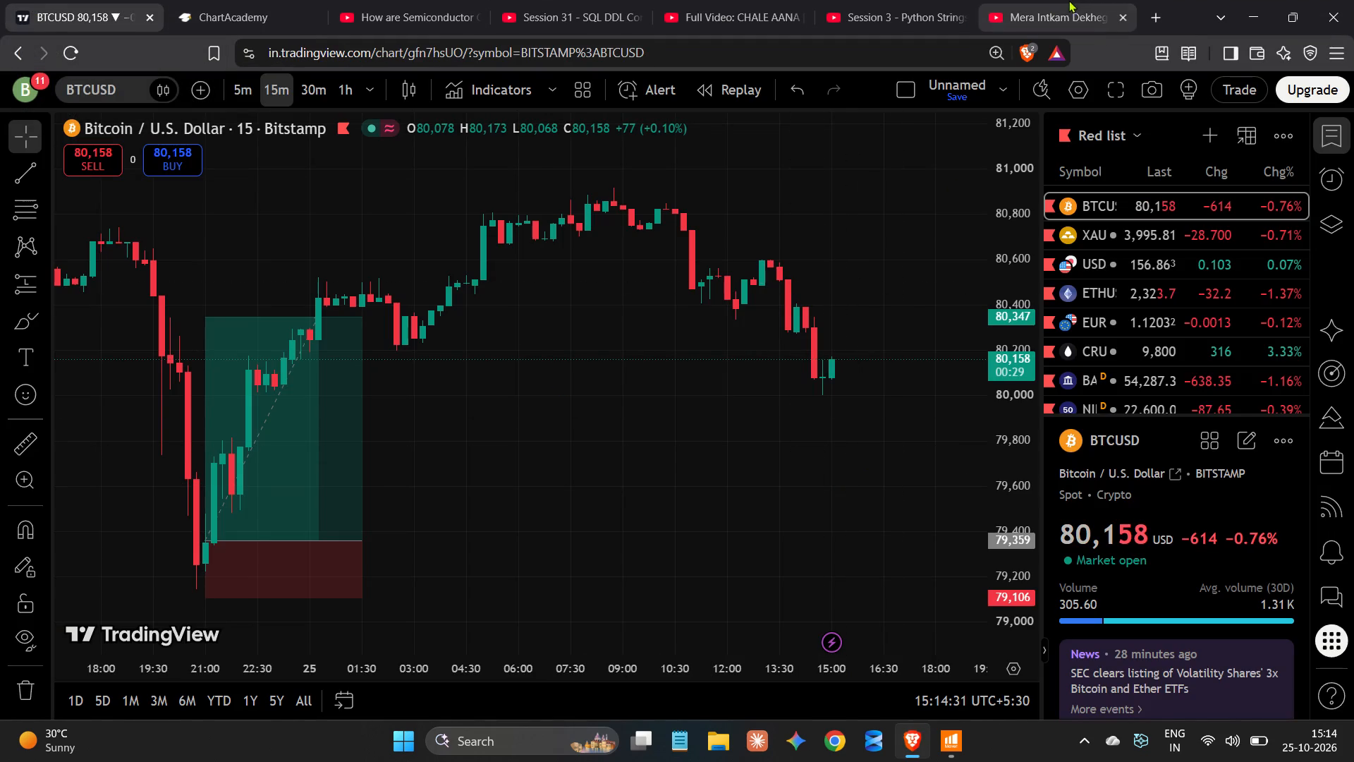
pyautogui.scroll(-1, 673, 593)
pyautogui.click(673, 593)
pyautogui.hscroll(-1, 673, 593)
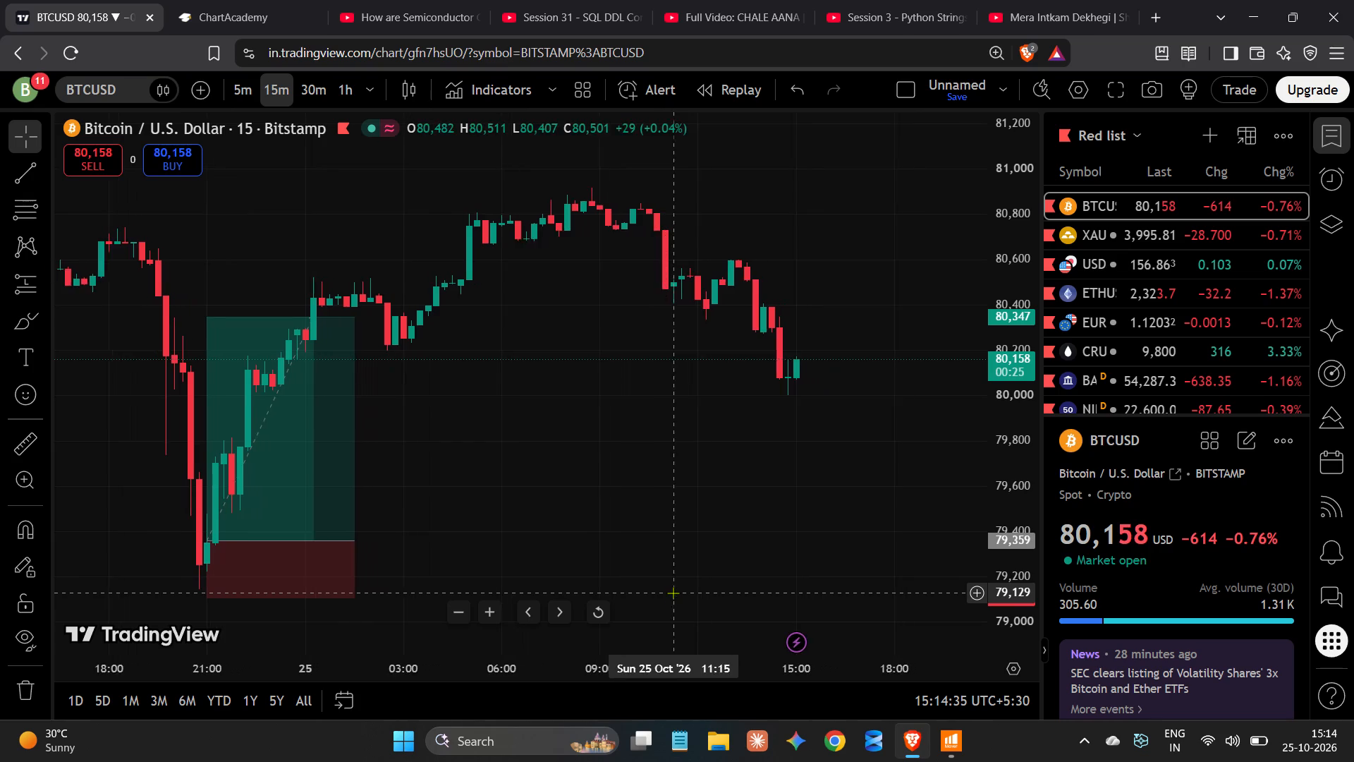
pyautogui.hscroll(-2, 673, 593)
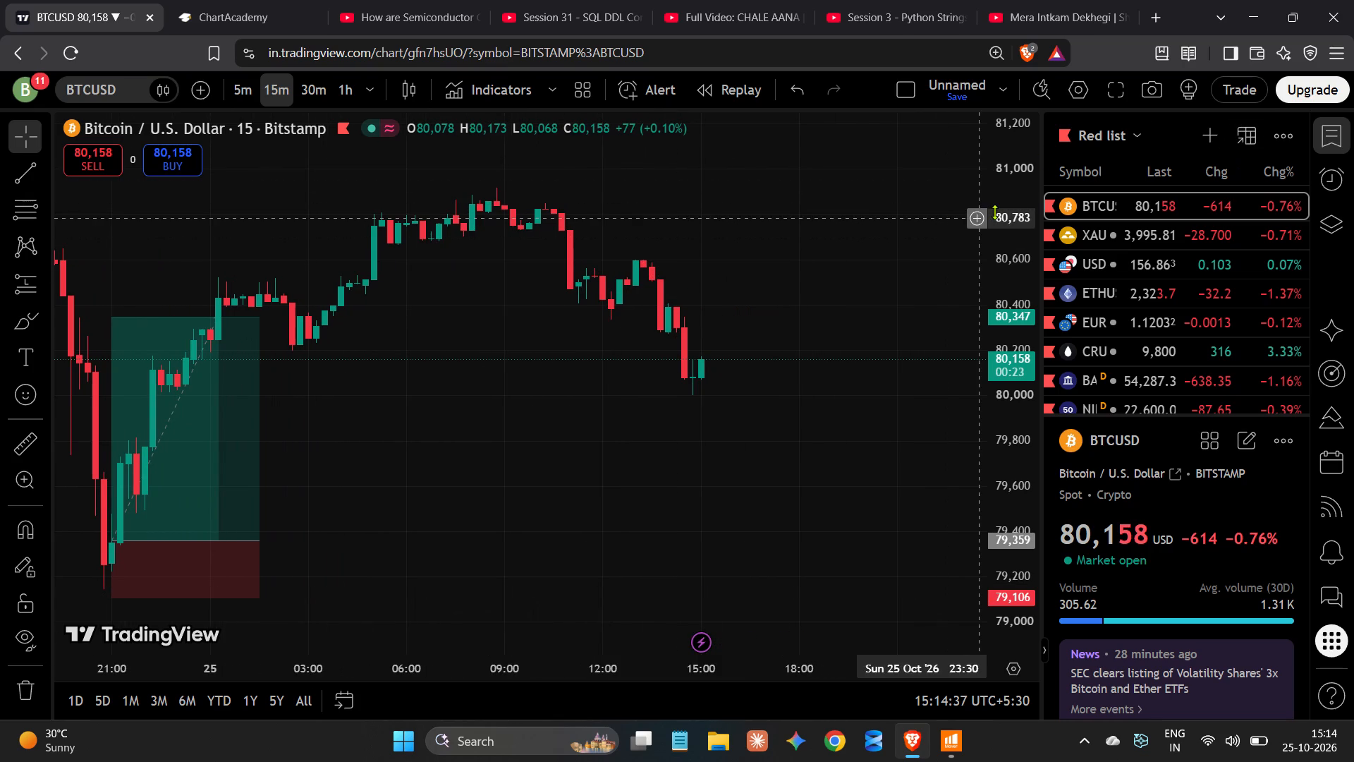
pyautogui.moveTo(994, 211); pyautogui.dragTo(987, 259)
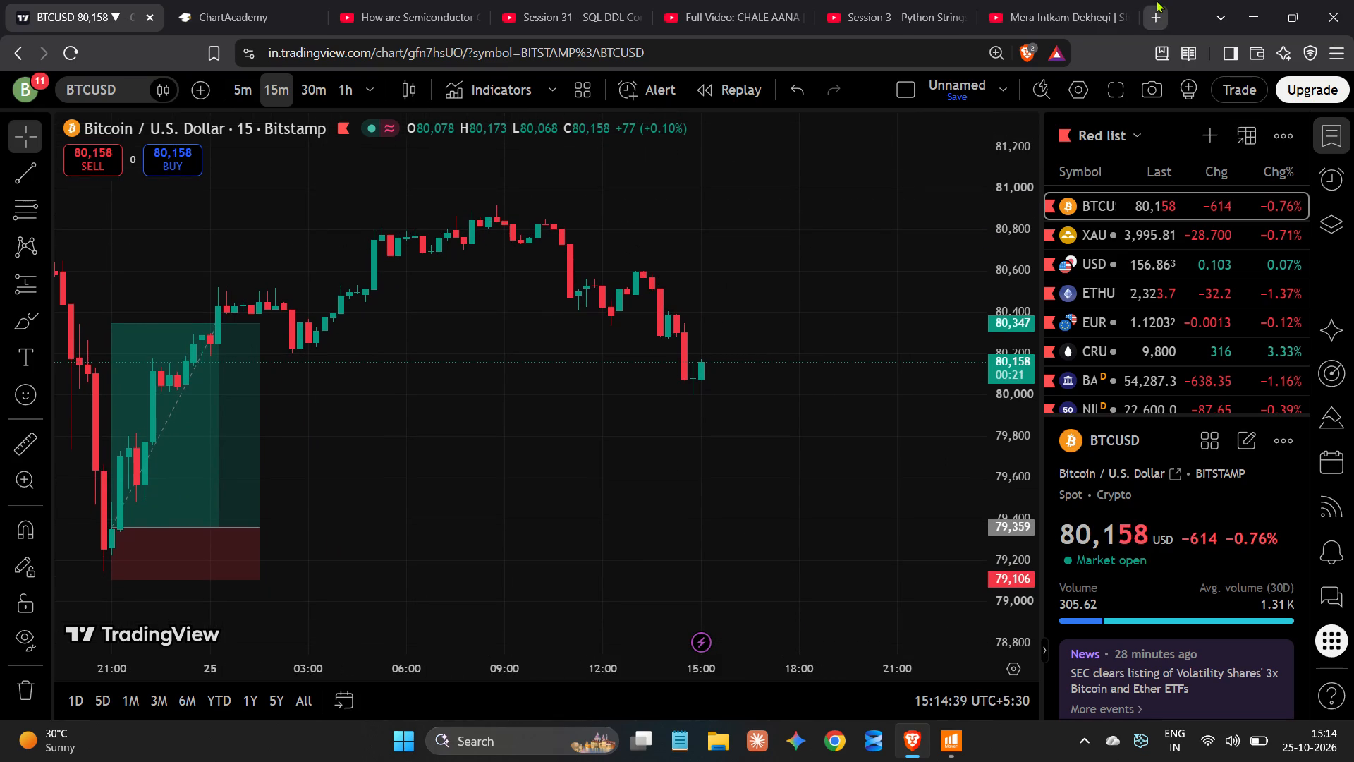
pyautogui.click(1156, 0)
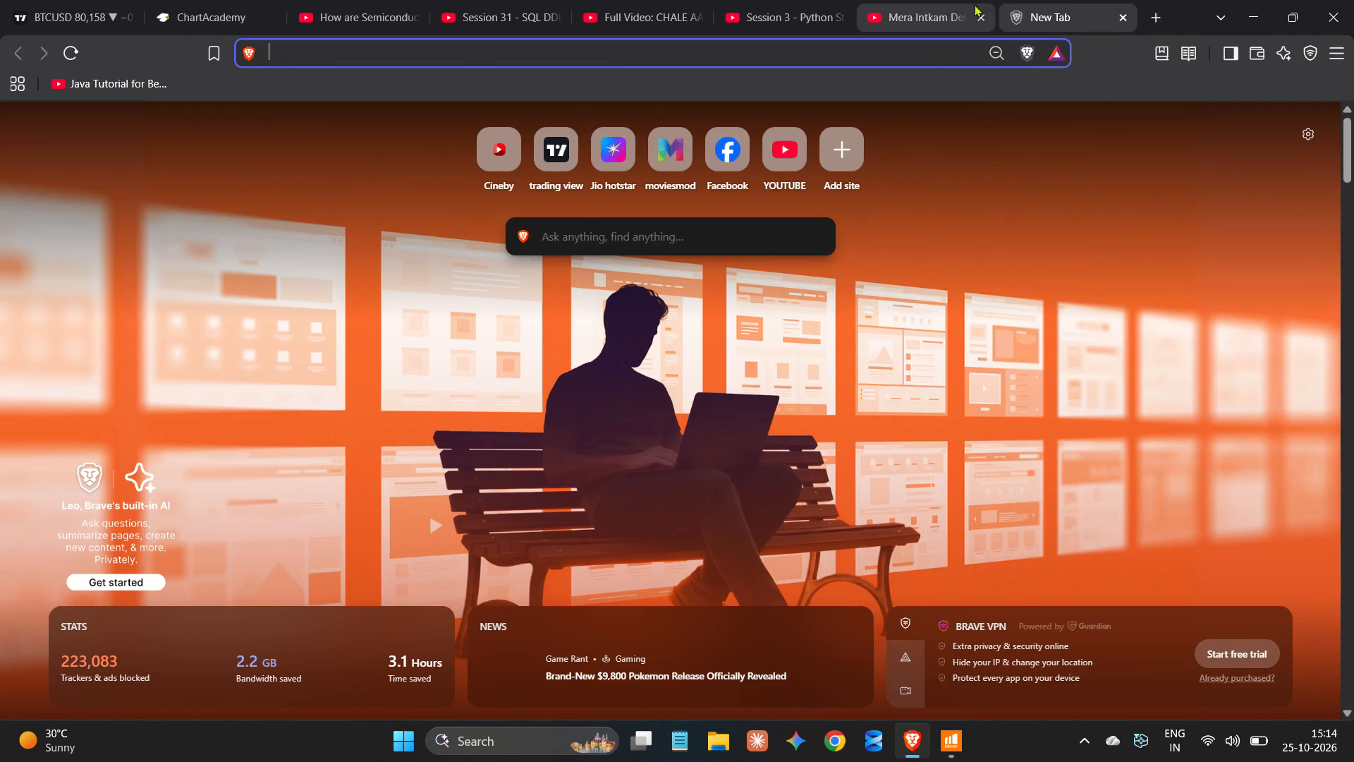
pyautogui.click(1119, 11)
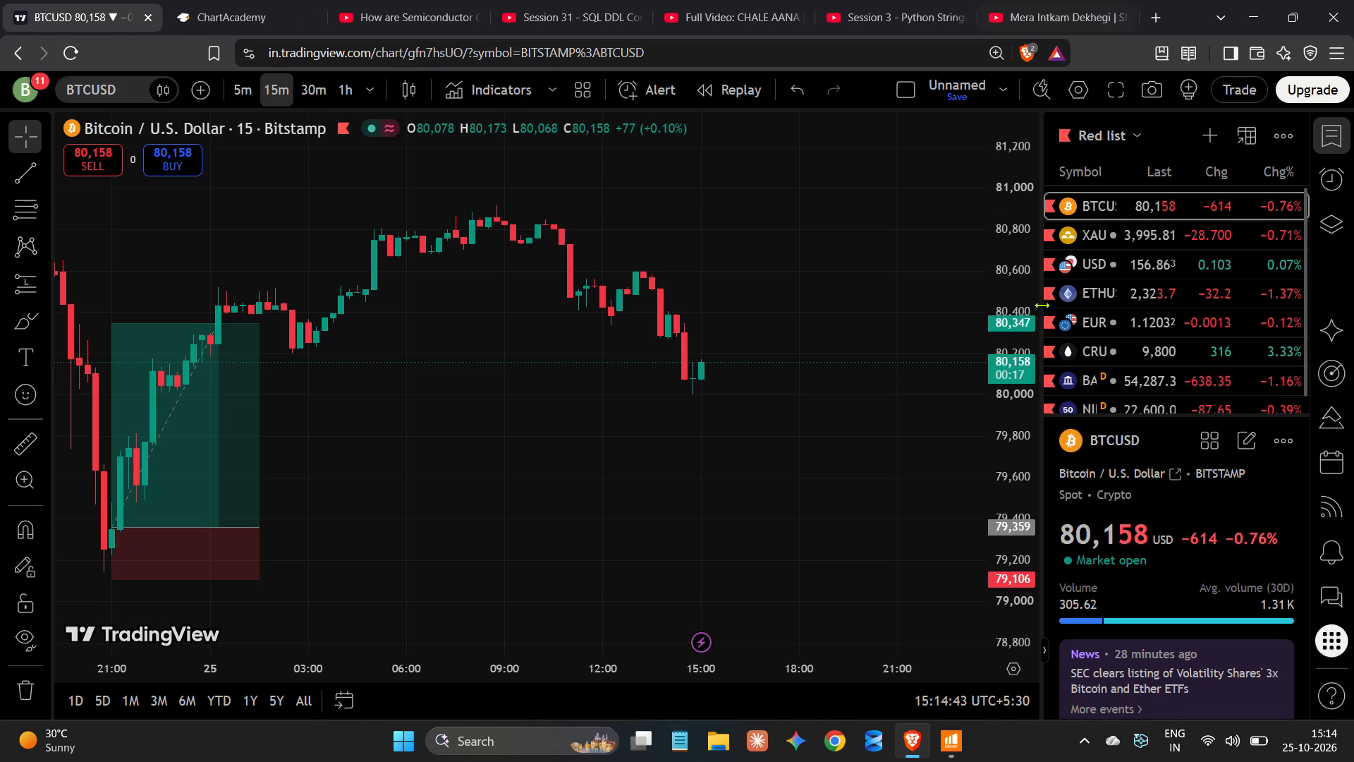
pyautogui.click(961, 732)
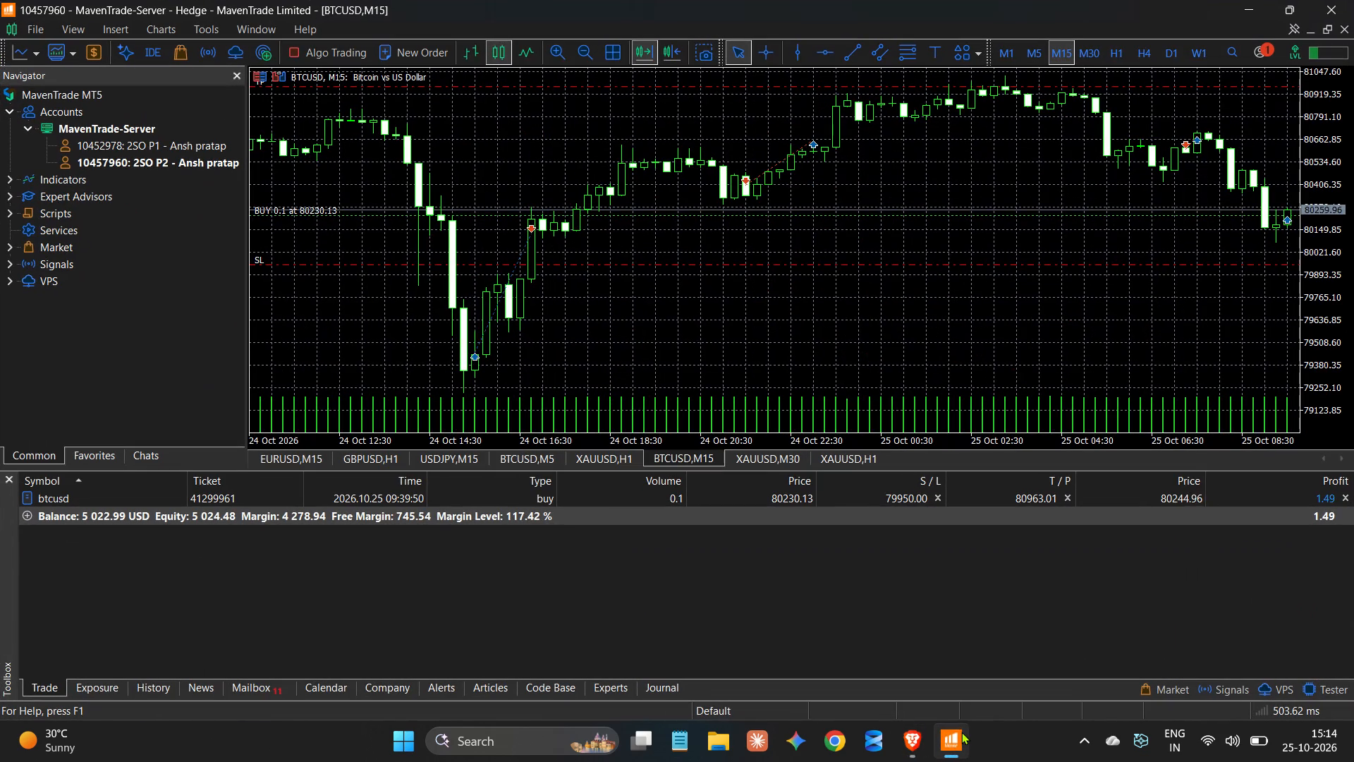
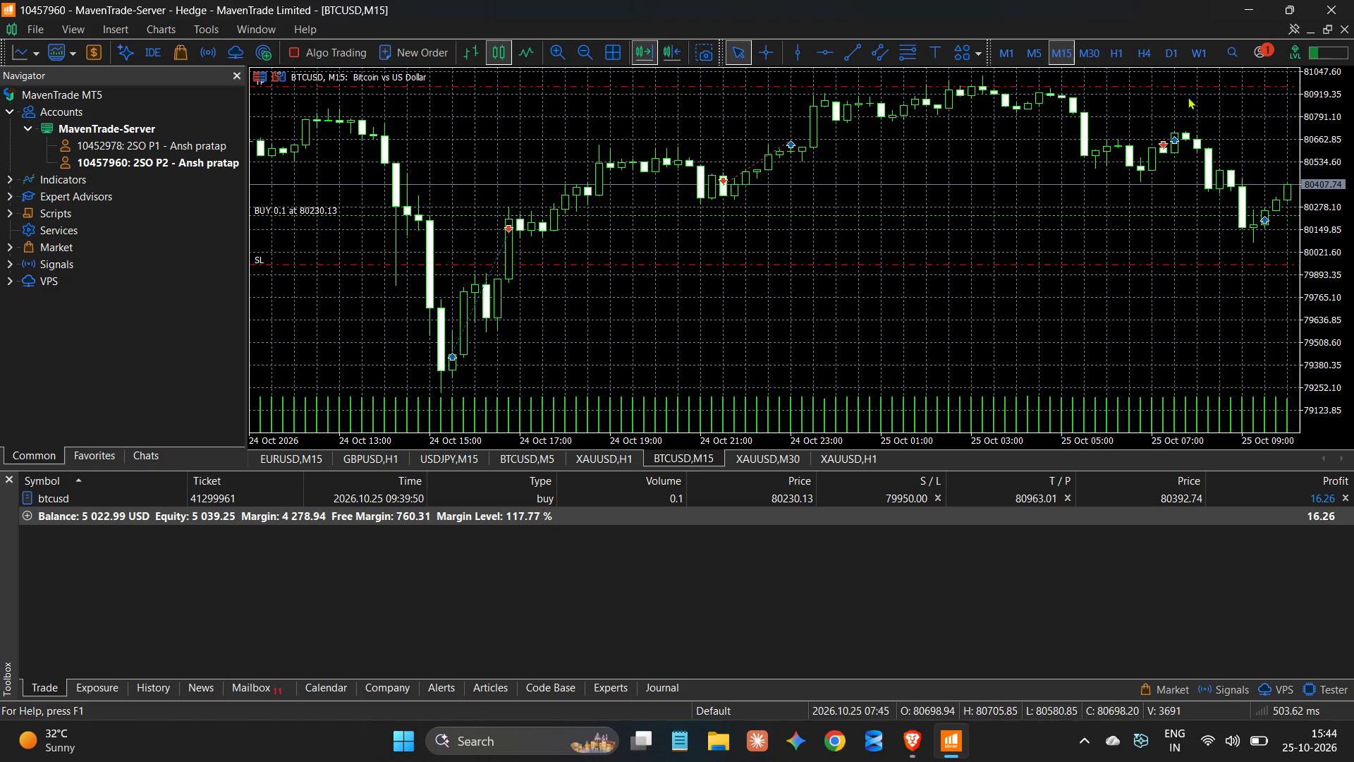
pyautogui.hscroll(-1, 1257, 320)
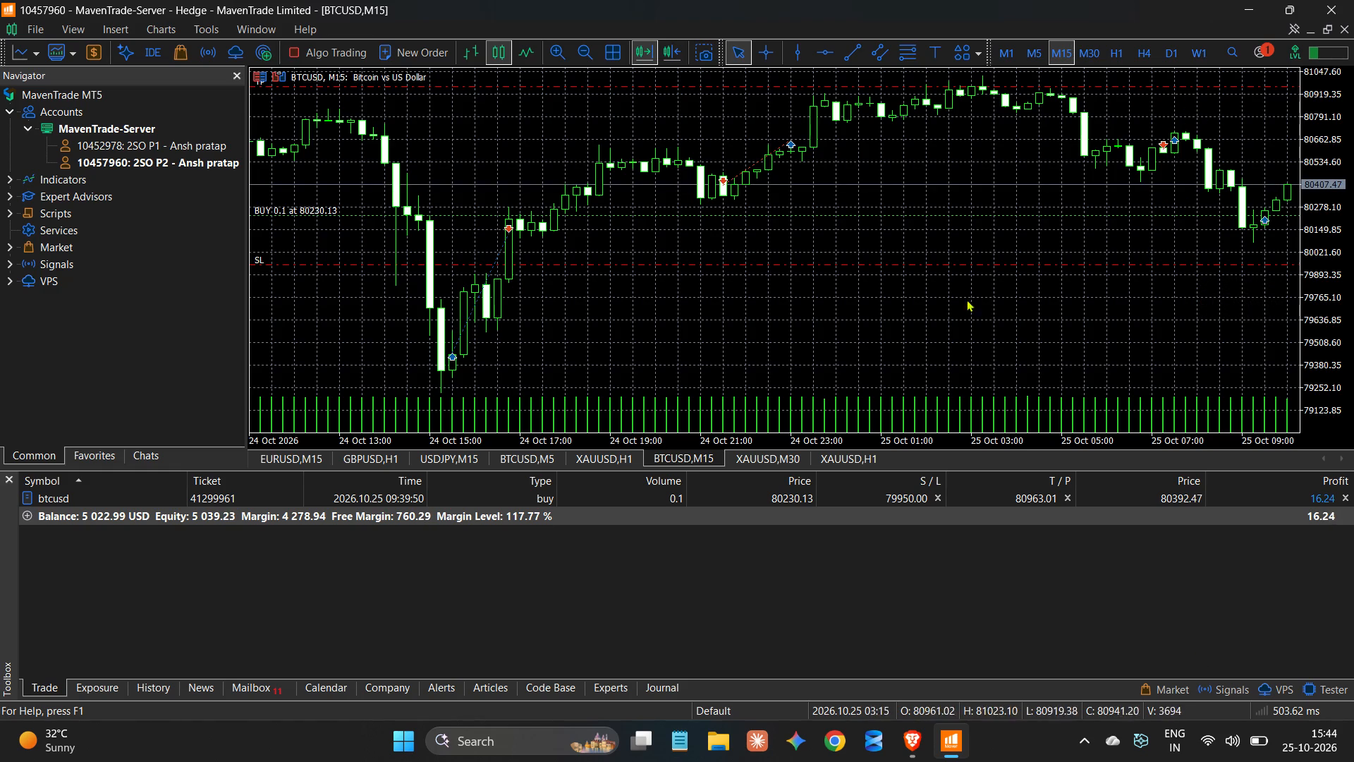
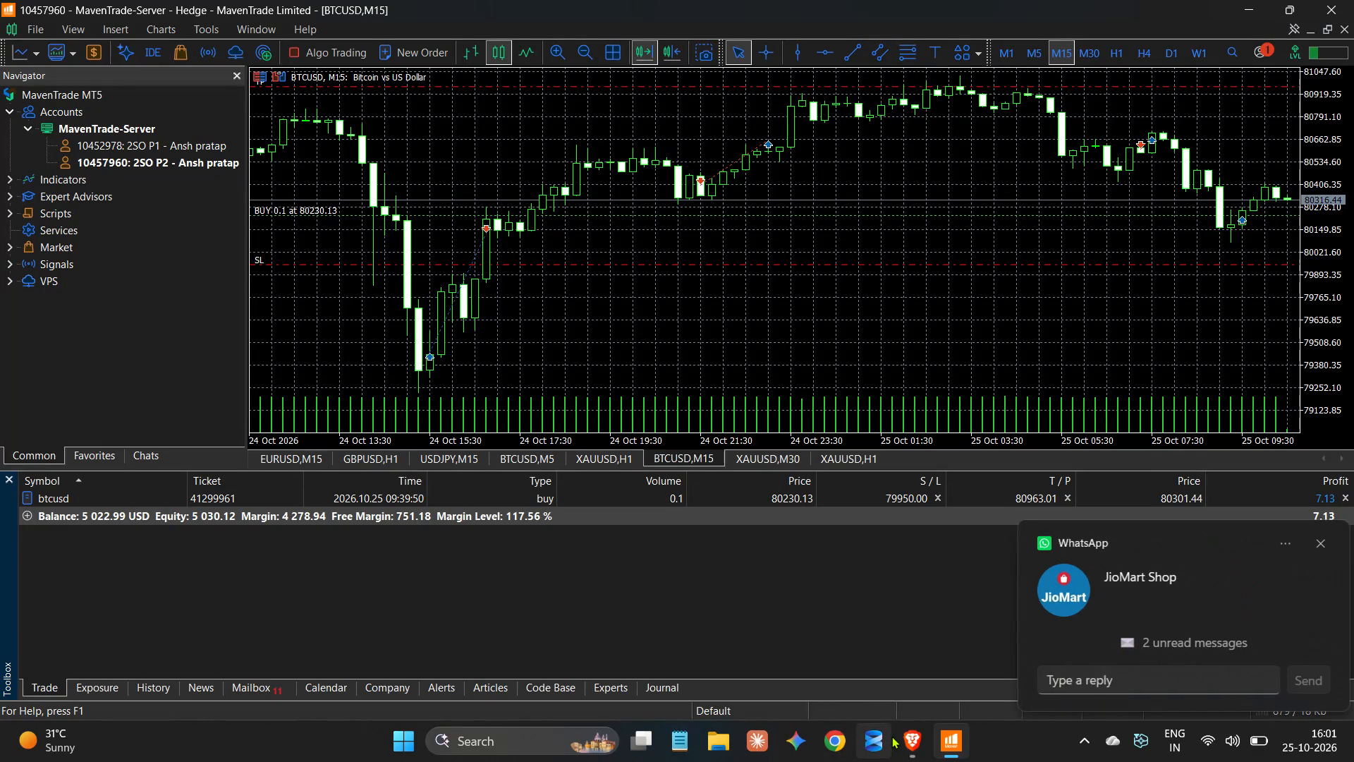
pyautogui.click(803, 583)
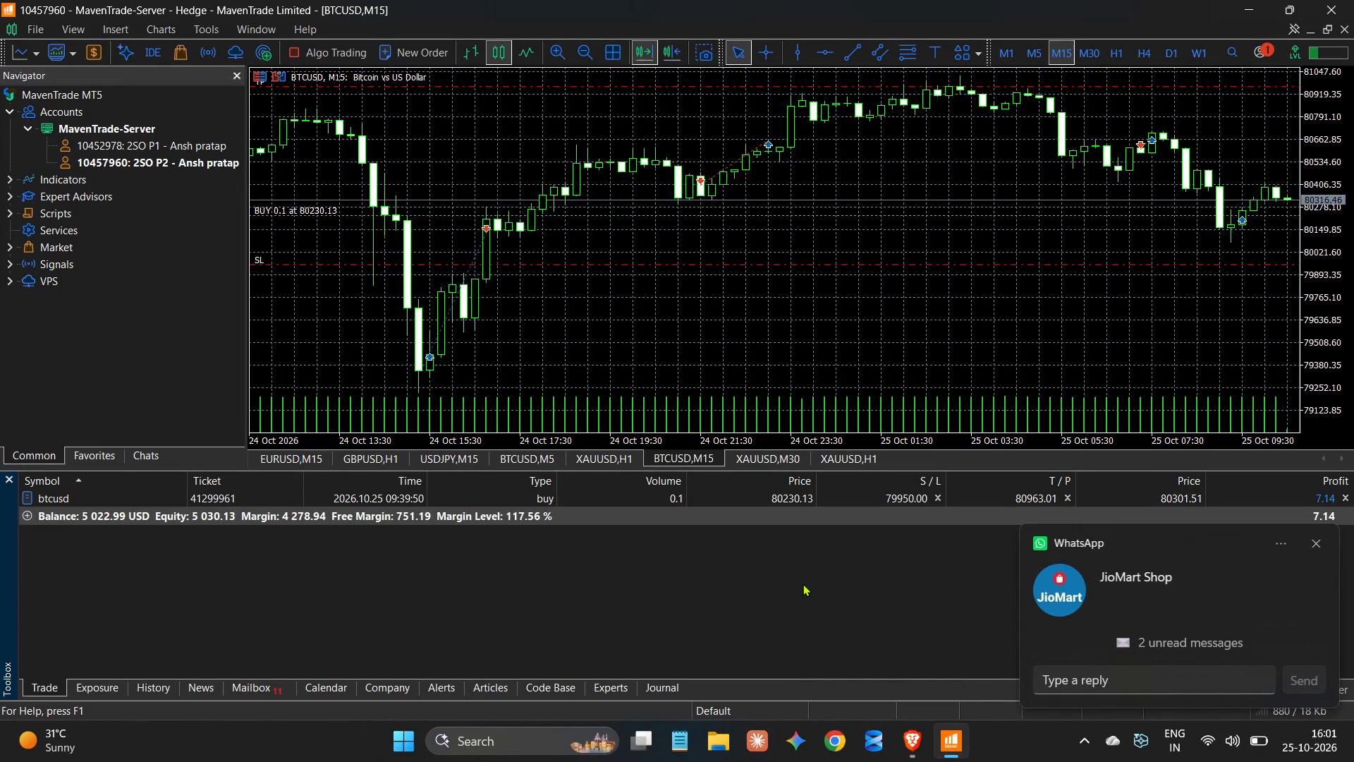